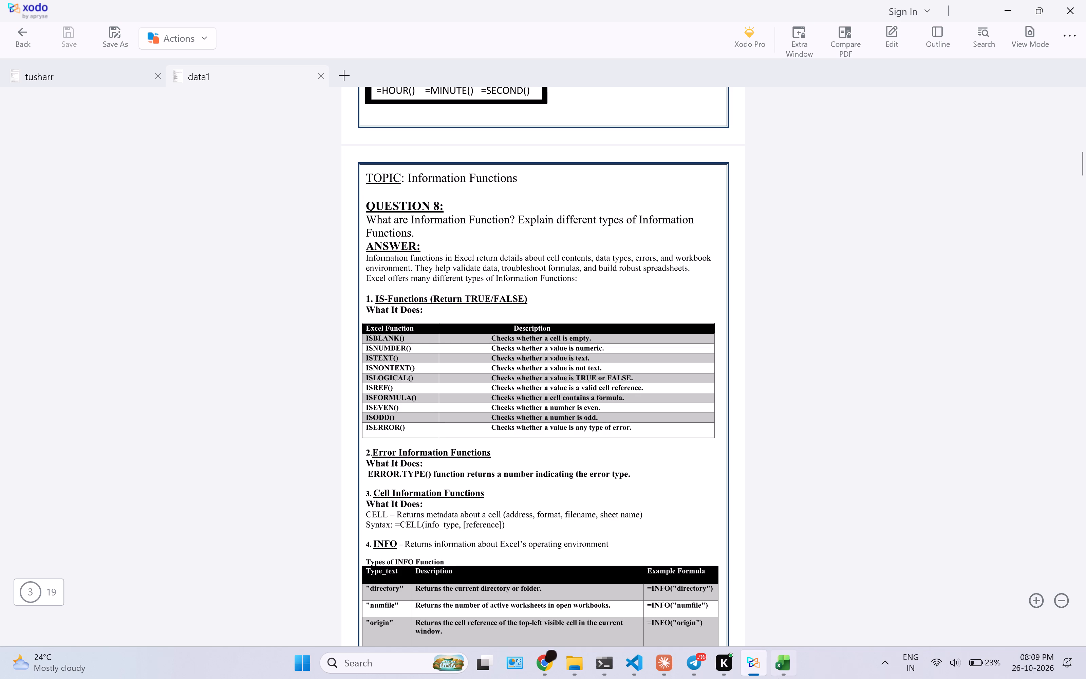
# Switch to the Excel workbook Book1 and clear the contents of cells A1 and A3.
pyautogui.scroll(-1, 280, 408)
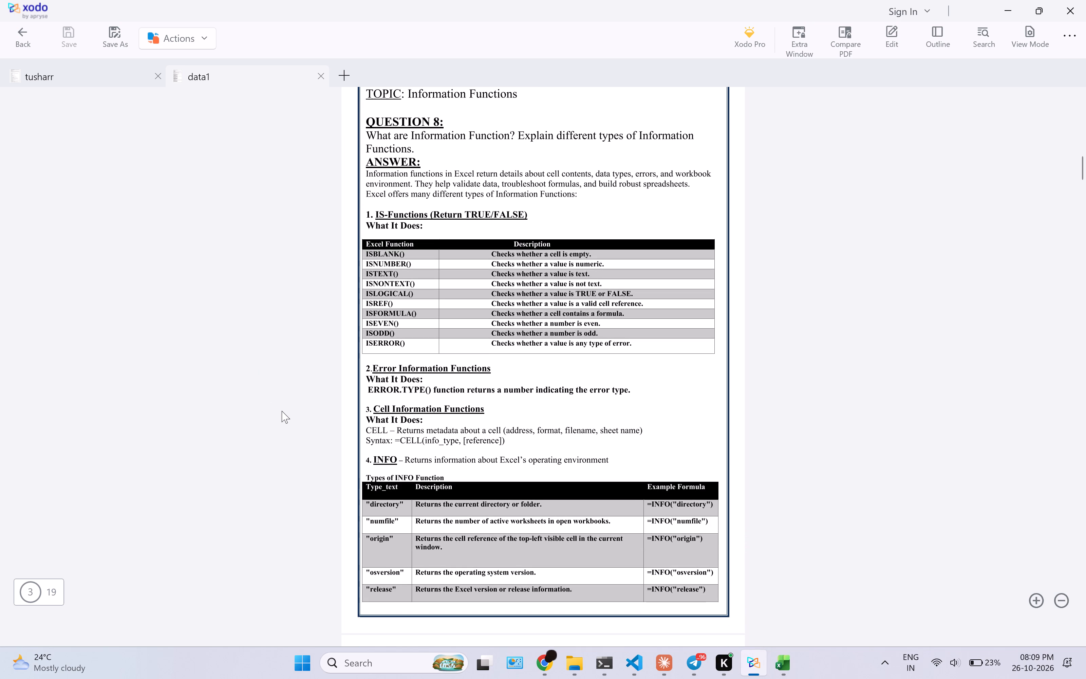
pyautogui.scroll(-1, 481, 396)
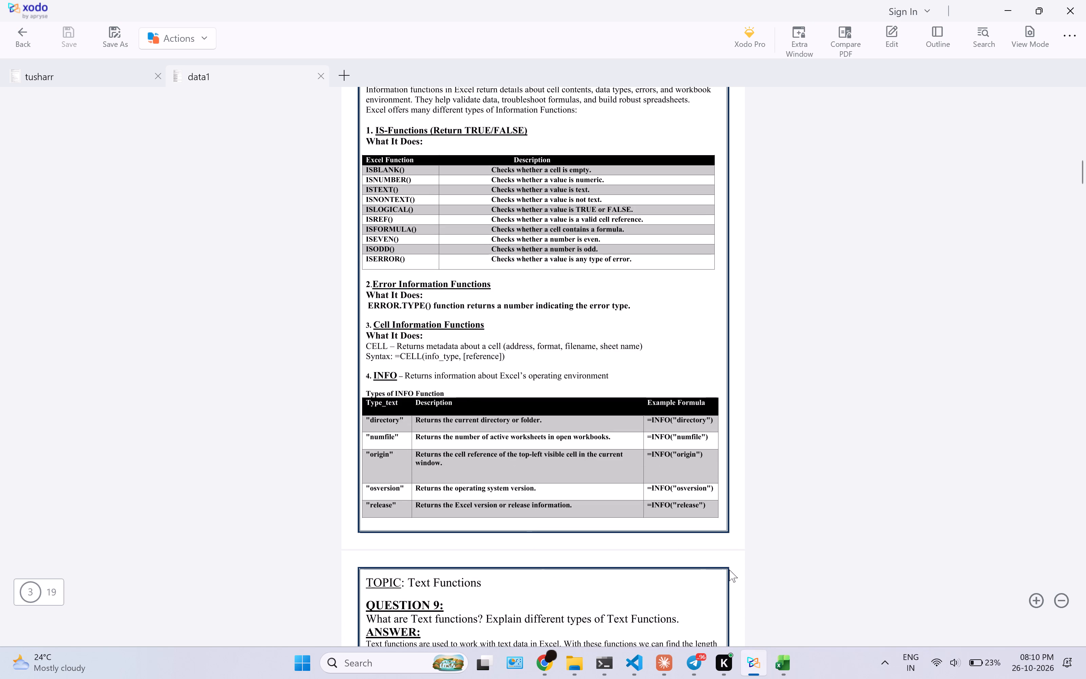
pyautogui.click(777, 658)
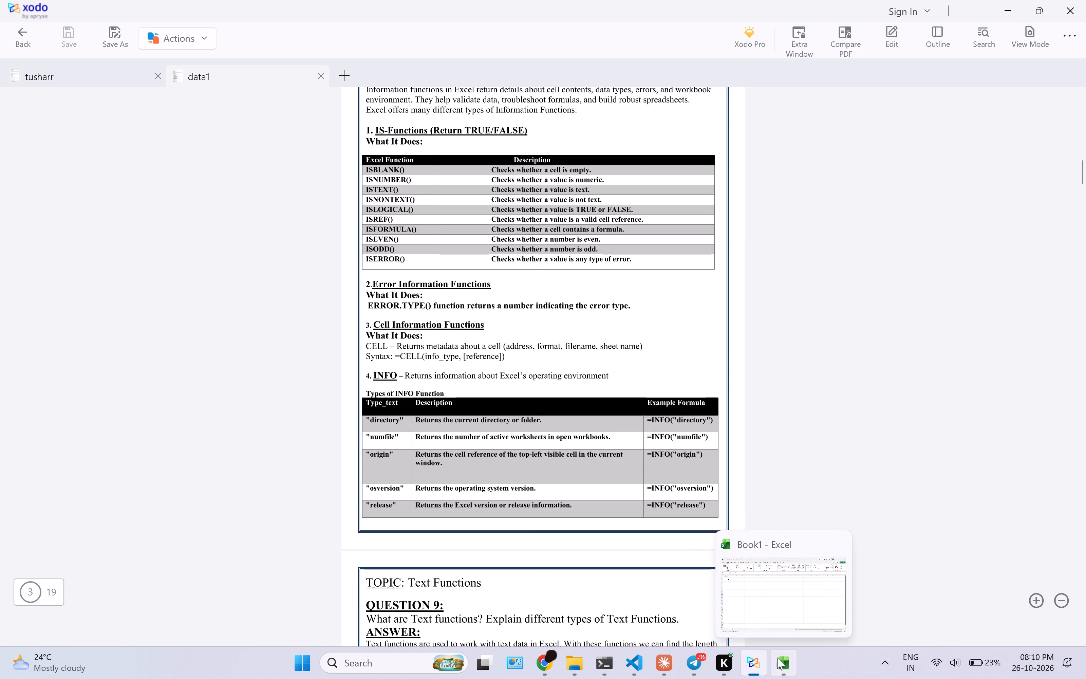
pyautogui.doubleClick(65, 170)
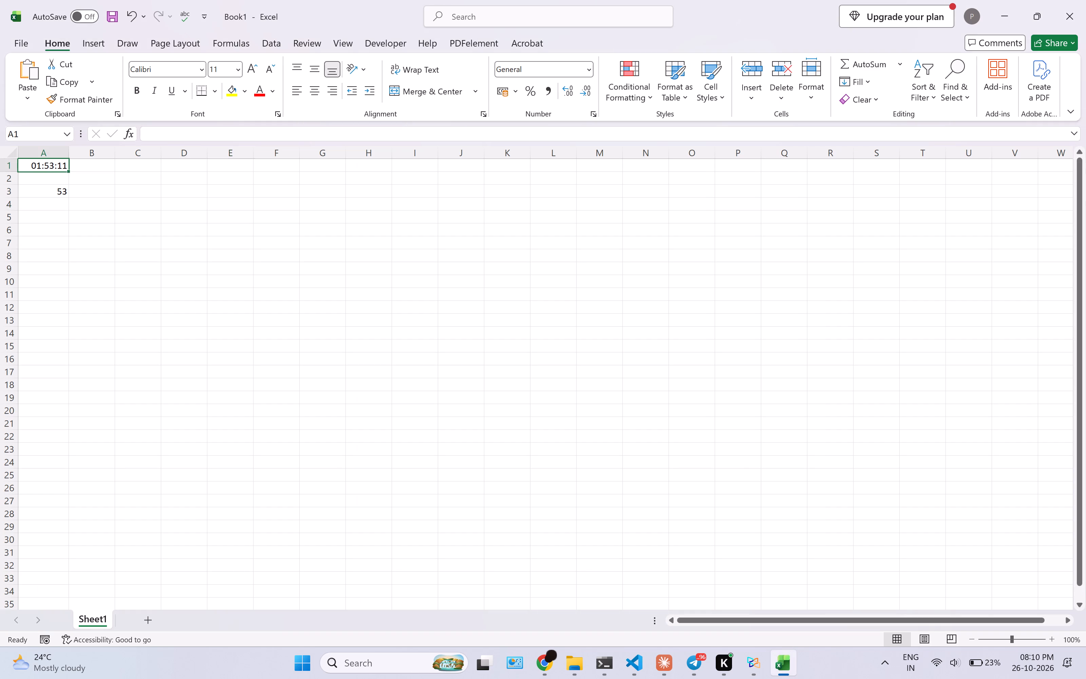
pyautogui.moveTo(225, 140); pyautogui.dragTo(7, 144)
pyautogui.press('BackSpace')
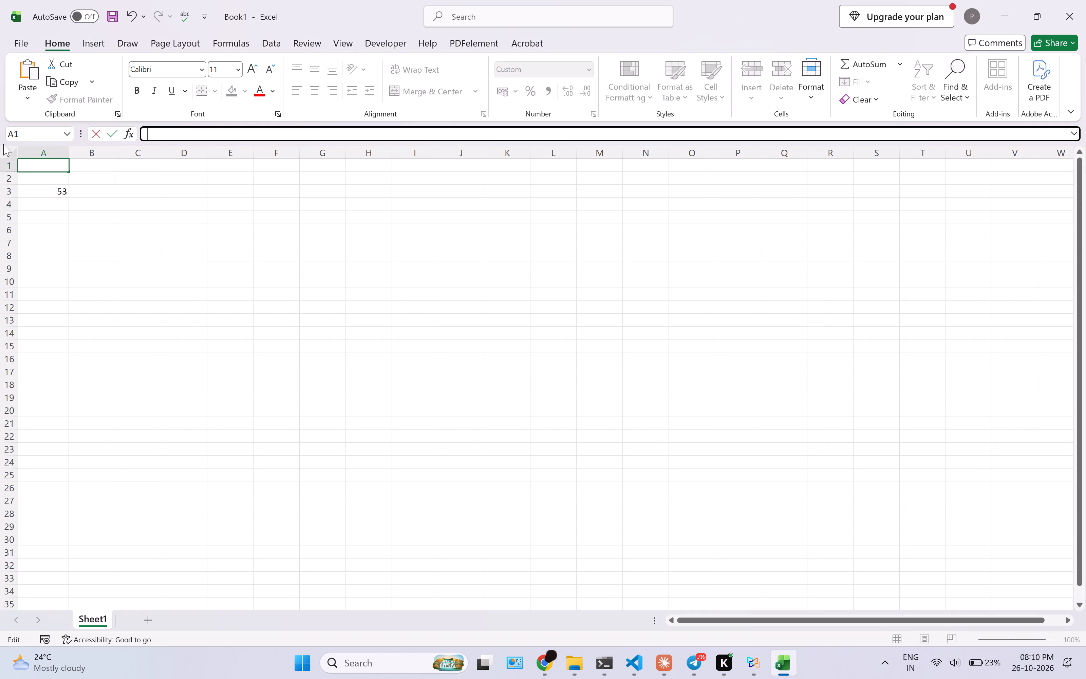
pyautogui.press('Down')
pyautogui.click(57, 186)
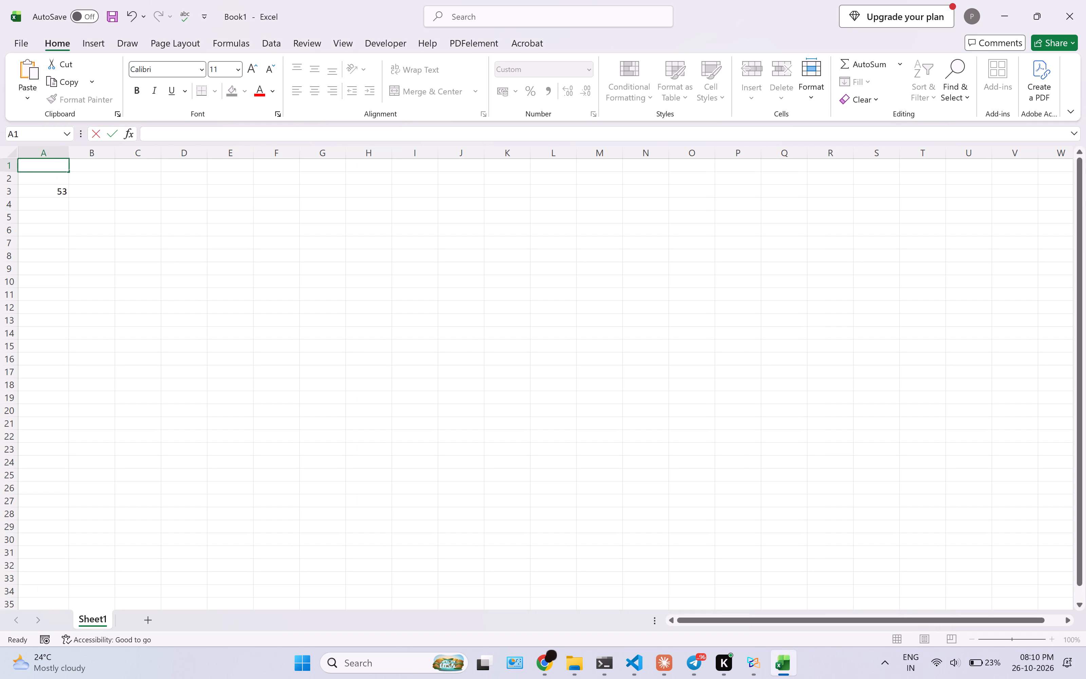
pyautogui.moveTo(216, 140); pyautogui.dragTo(113, 154)
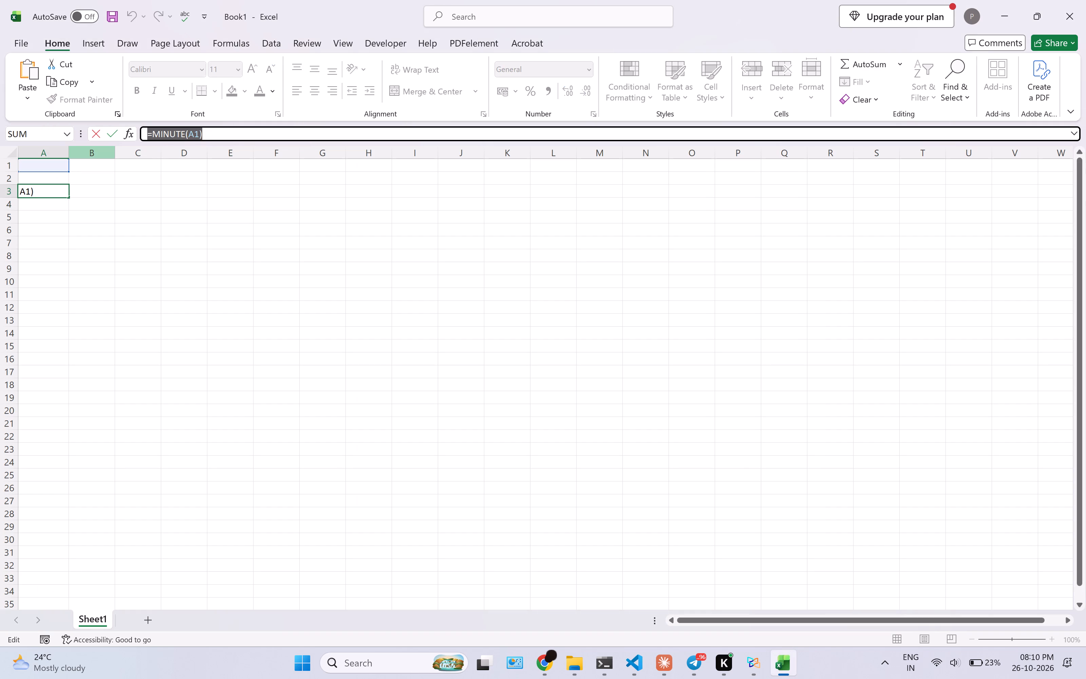
pyautogui.press('BackSpace')
pyautogui.press('Up')
pyautogui.press('Up')
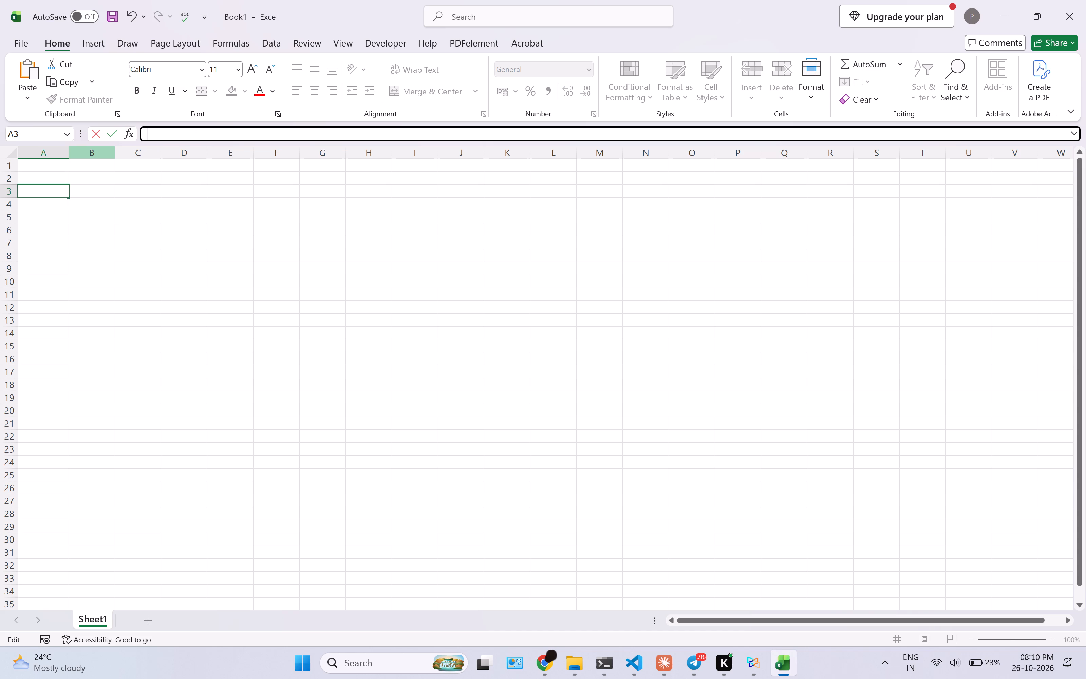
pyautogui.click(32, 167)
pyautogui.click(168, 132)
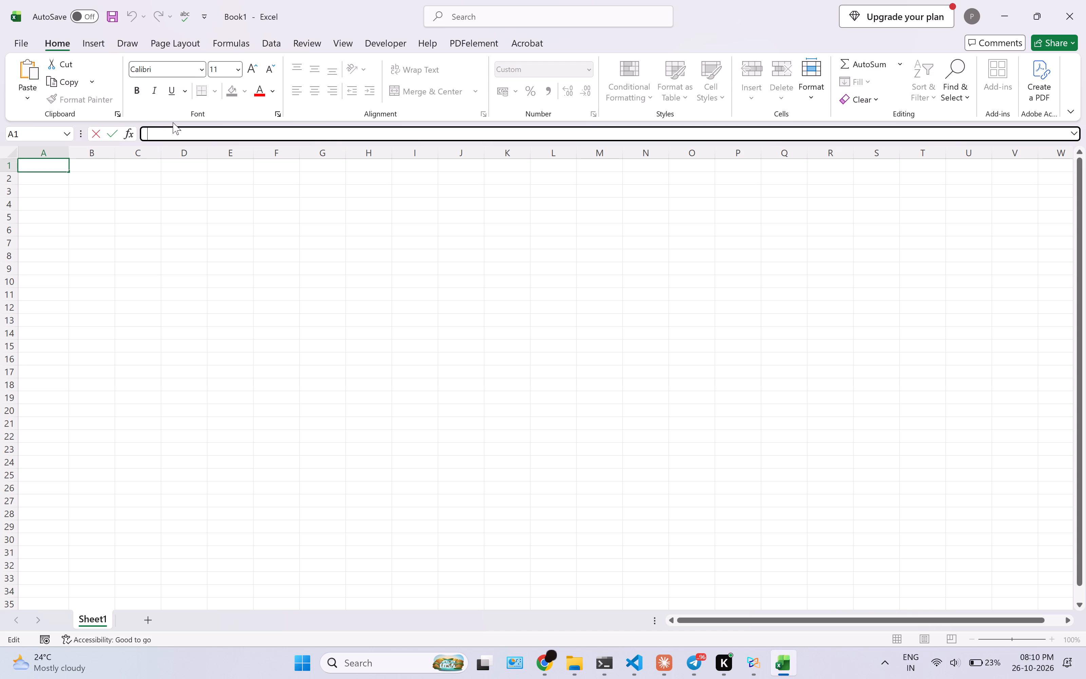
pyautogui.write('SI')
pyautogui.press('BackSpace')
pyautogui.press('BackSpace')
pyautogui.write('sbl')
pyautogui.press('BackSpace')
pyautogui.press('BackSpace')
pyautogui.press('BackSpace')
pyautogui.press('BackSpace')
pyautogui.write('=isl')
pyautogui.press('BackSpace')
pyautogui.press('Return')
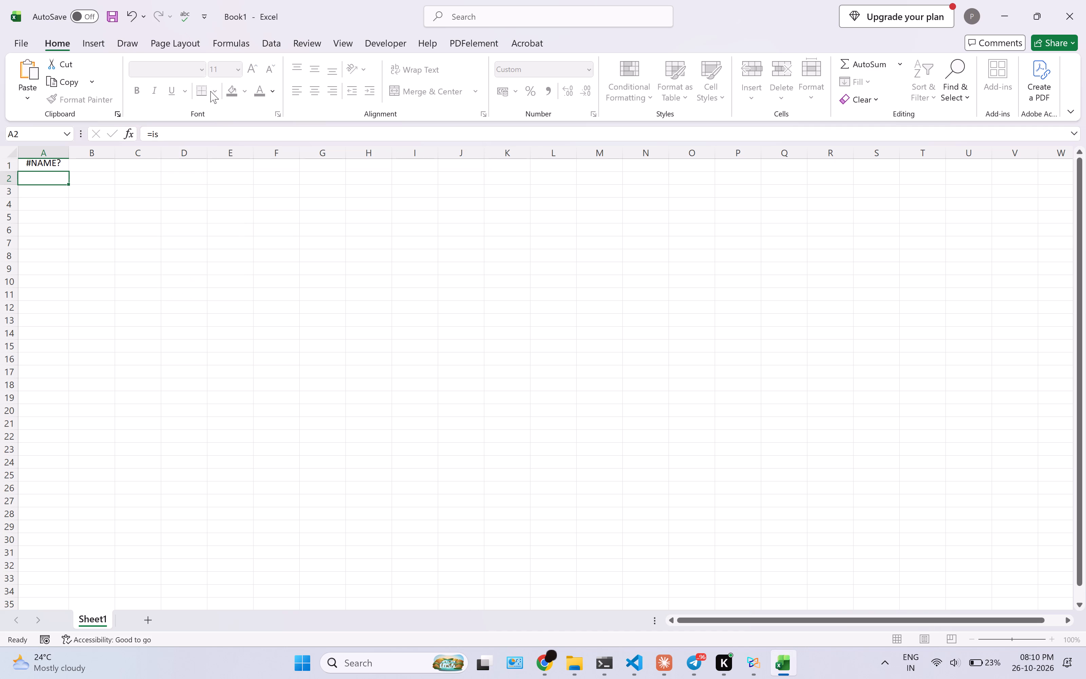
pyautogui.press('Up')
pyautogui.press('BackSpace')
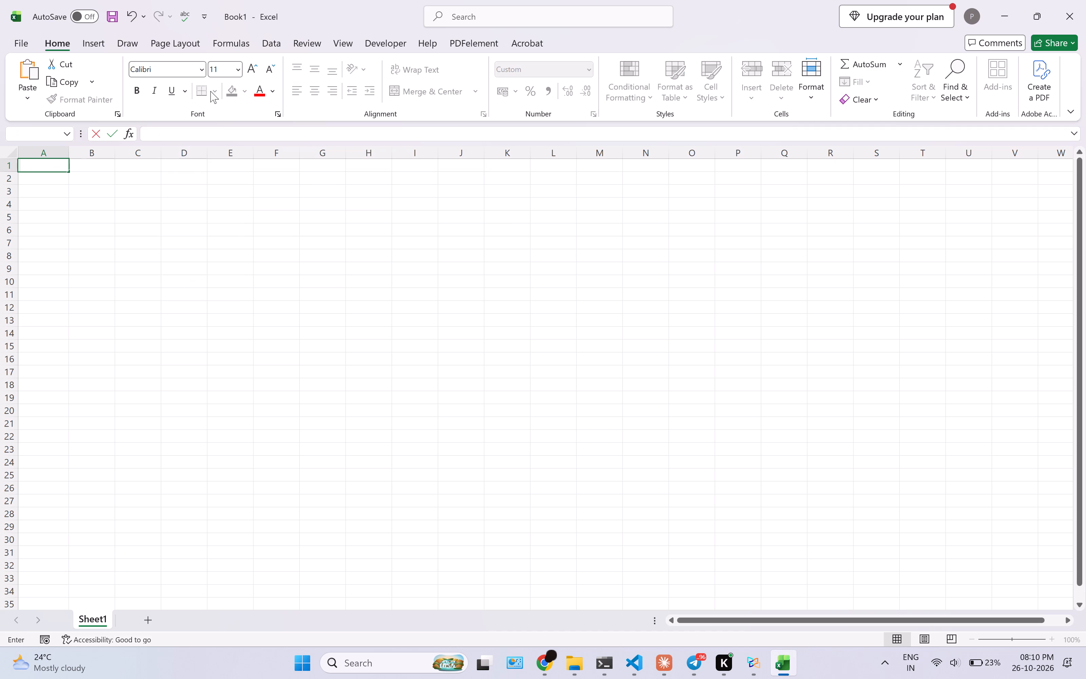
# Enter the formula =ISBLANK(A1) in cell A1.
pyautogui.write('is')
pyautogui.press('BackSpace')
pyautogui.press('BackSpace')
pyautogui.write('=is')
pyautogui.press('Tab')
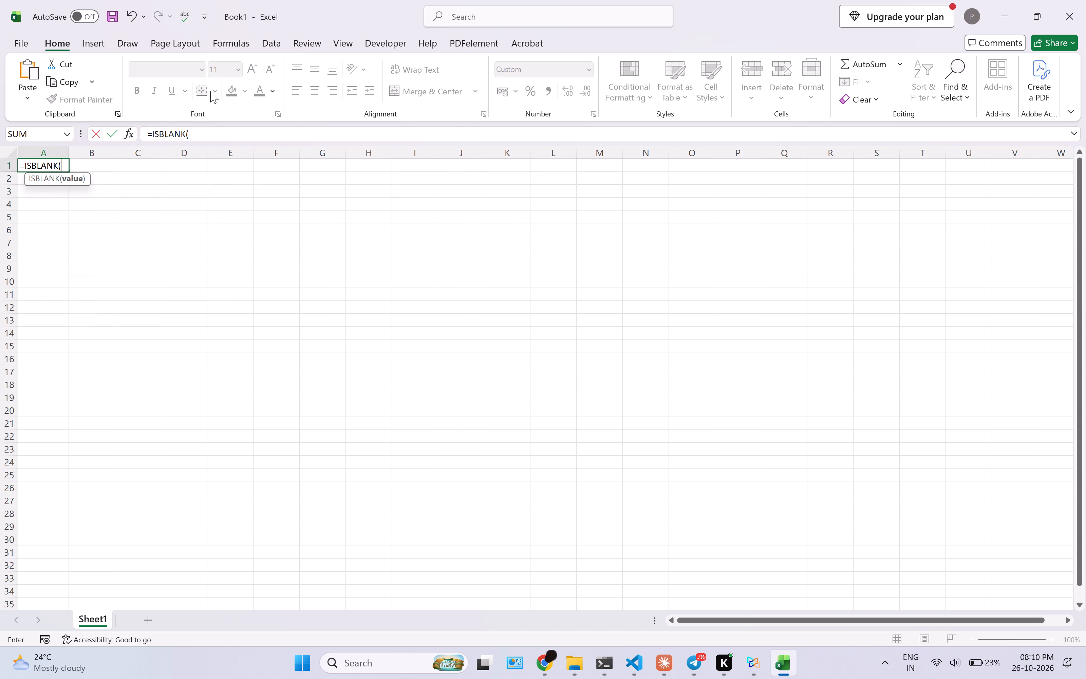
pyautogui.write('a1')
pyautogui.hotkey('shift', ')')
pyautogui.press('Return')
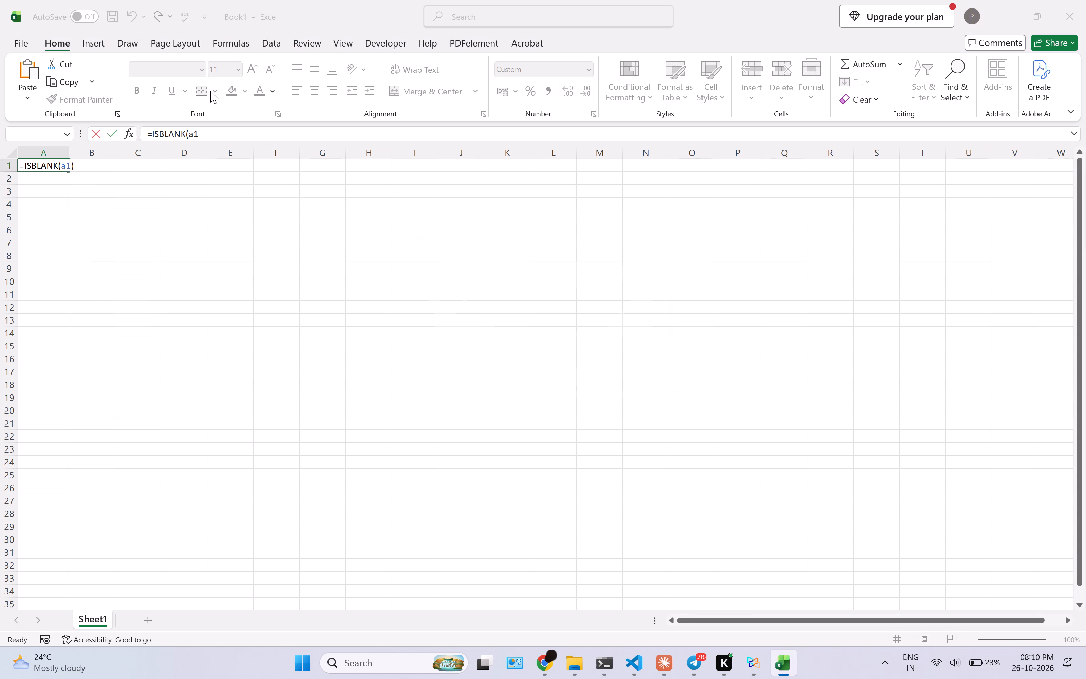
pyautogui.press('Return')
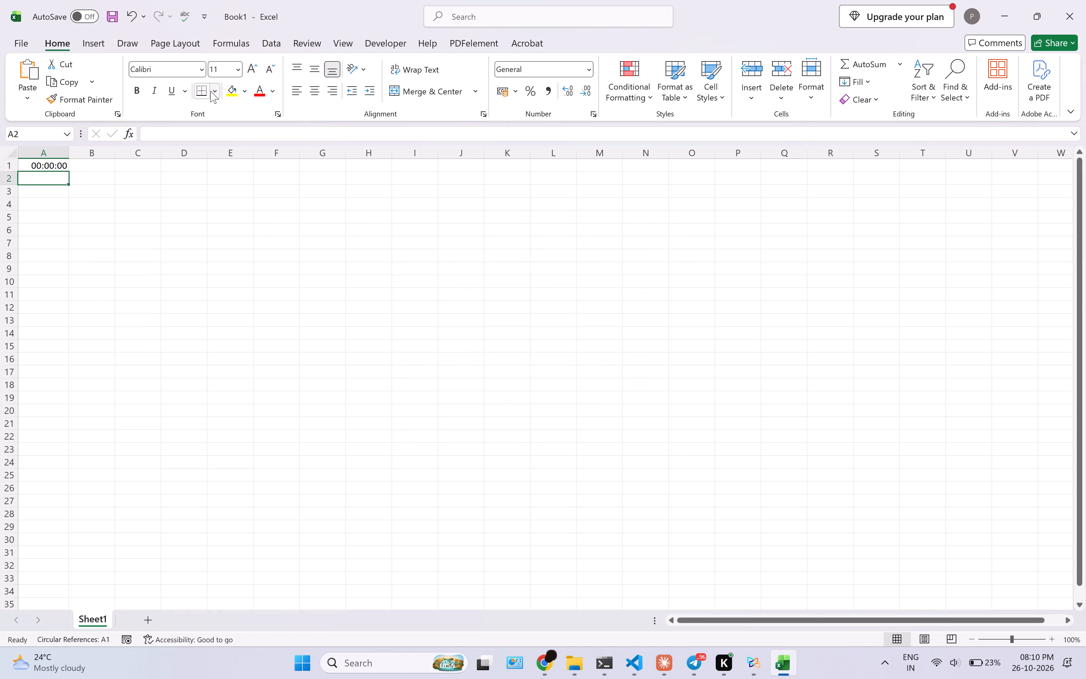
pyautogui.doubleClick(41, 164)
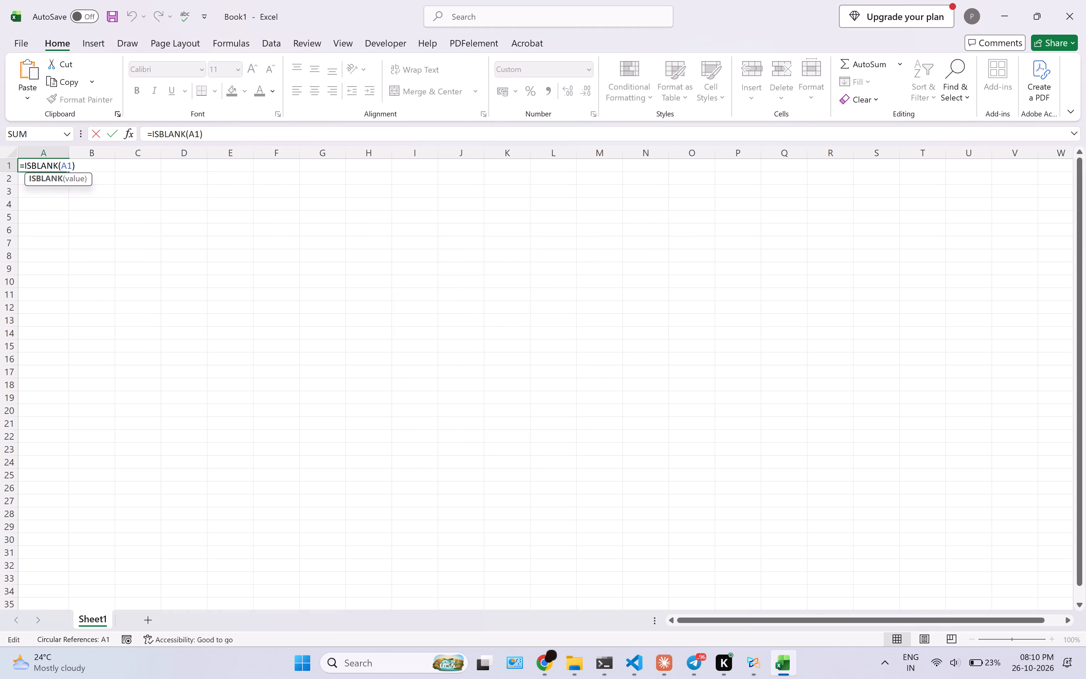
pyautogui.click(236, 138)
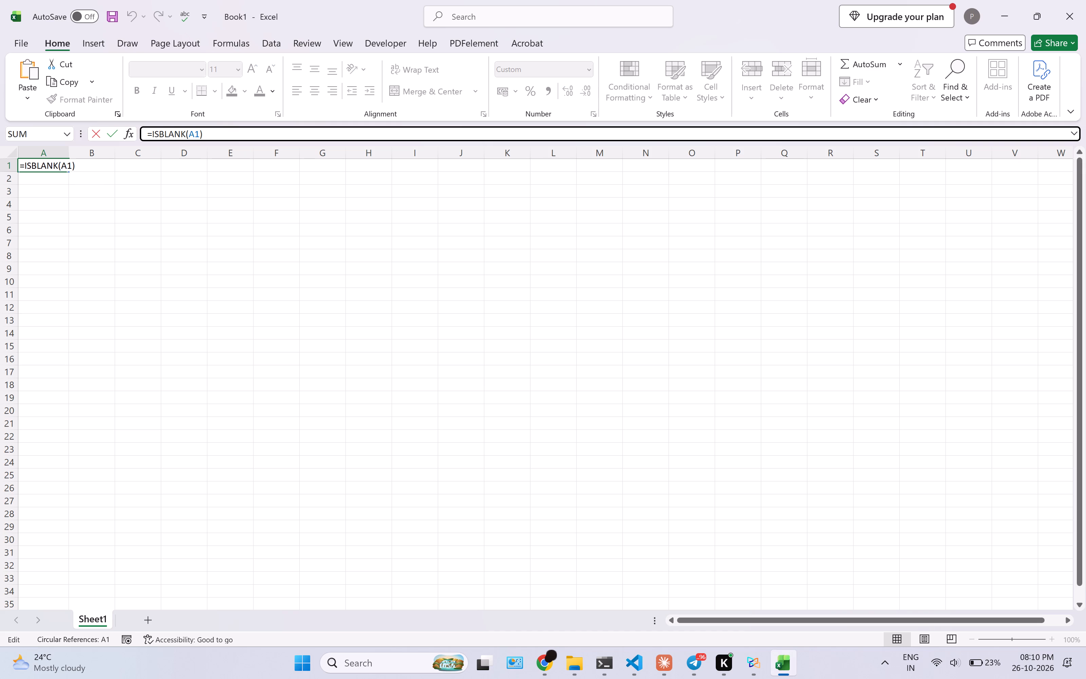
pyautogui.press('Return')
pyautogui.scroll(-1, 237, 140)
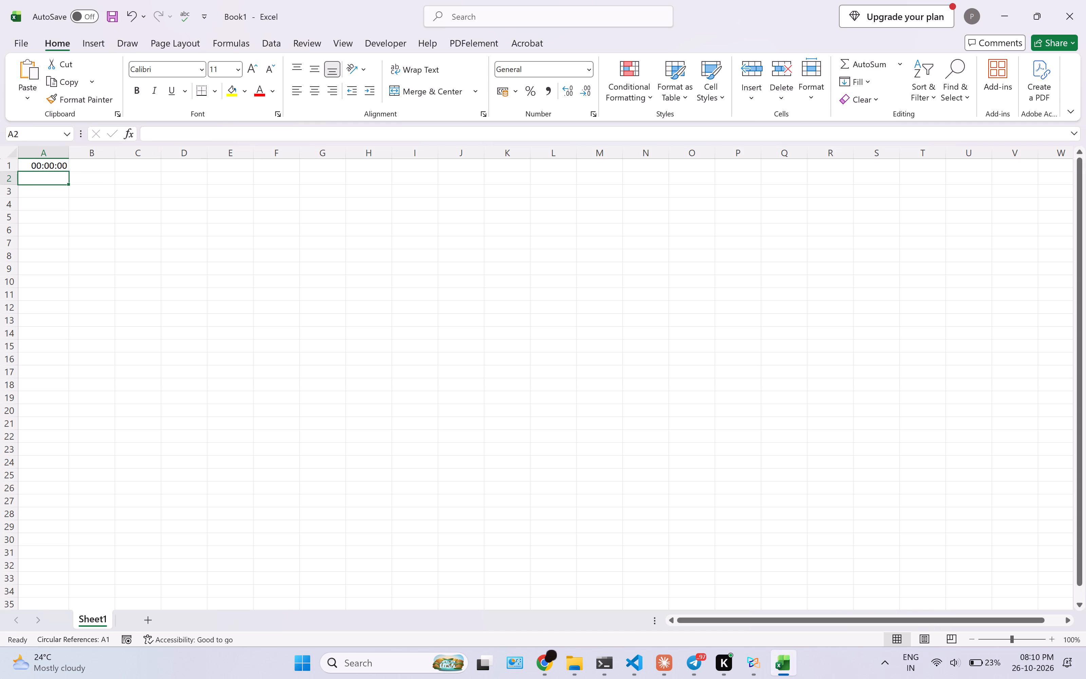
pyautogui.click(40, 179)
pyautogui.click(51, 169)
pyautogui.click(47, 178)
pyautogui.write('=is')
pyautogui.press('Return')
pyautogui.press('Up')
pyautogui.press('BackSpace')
# Enter the formula =ISBLANK(A1) in cell A2.
pyautogui.write('=is')
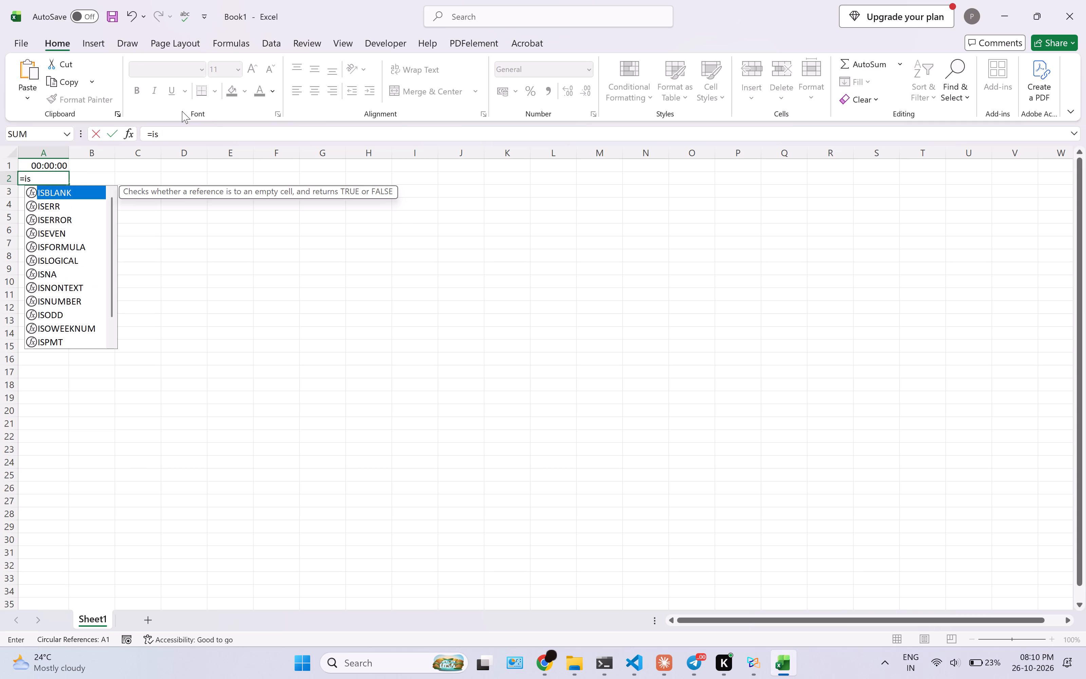
pyautogui.press('Tab')
pyautogui.write('a1')
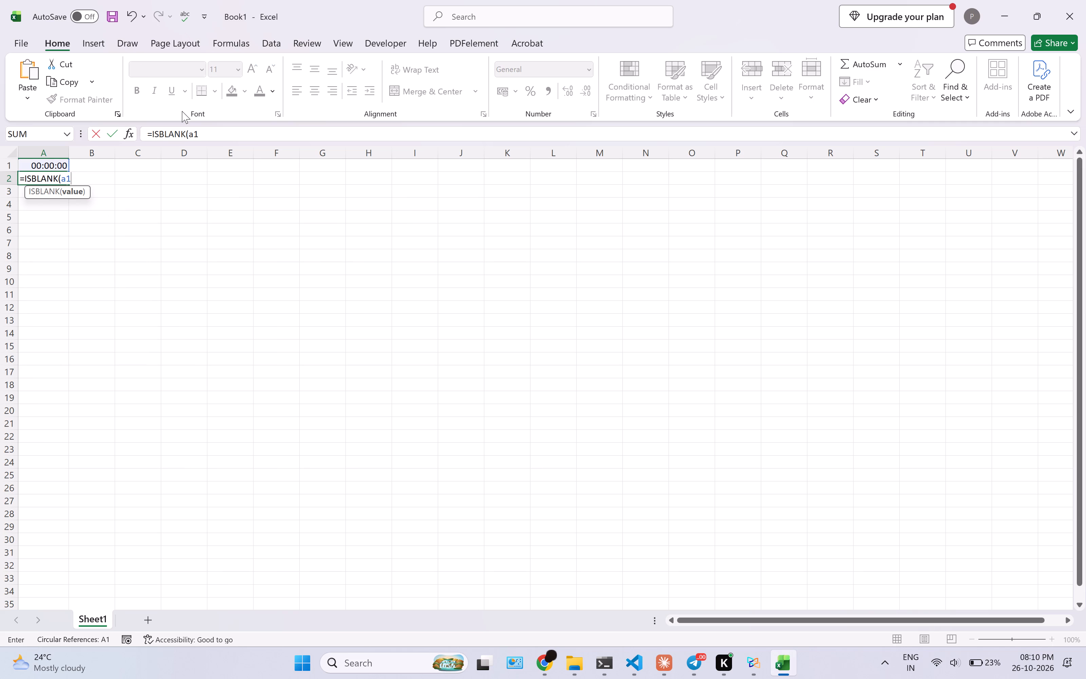
pyautogui.hotkey('shift', ')')
pyautogui.press('Return')
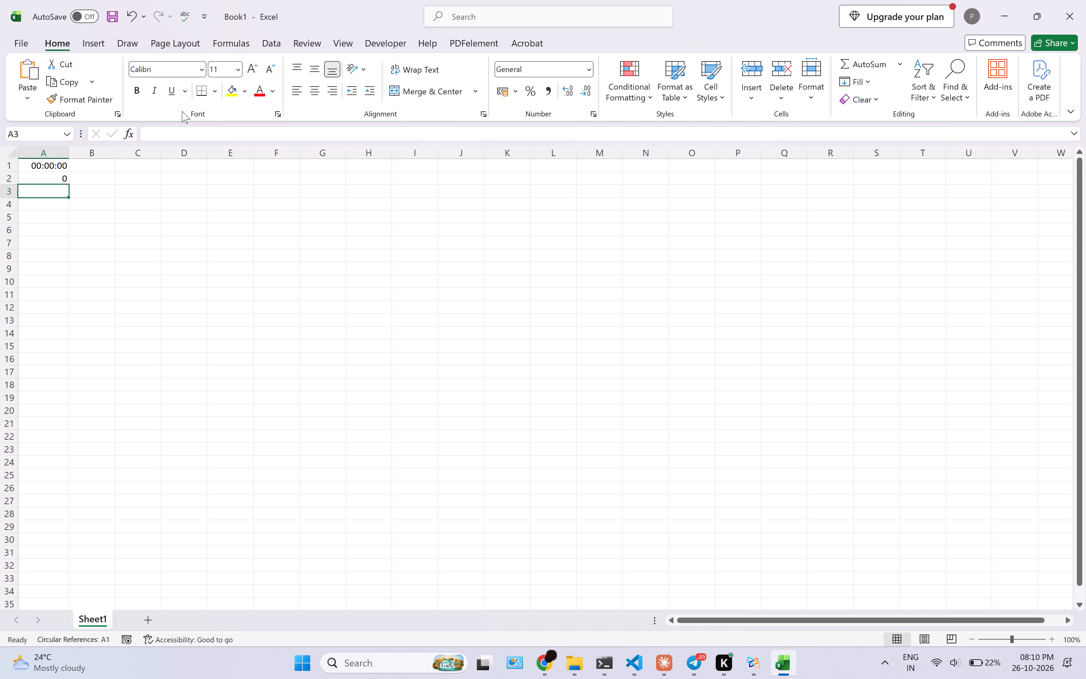
pyautogui.scroll(-2, 211, 219)
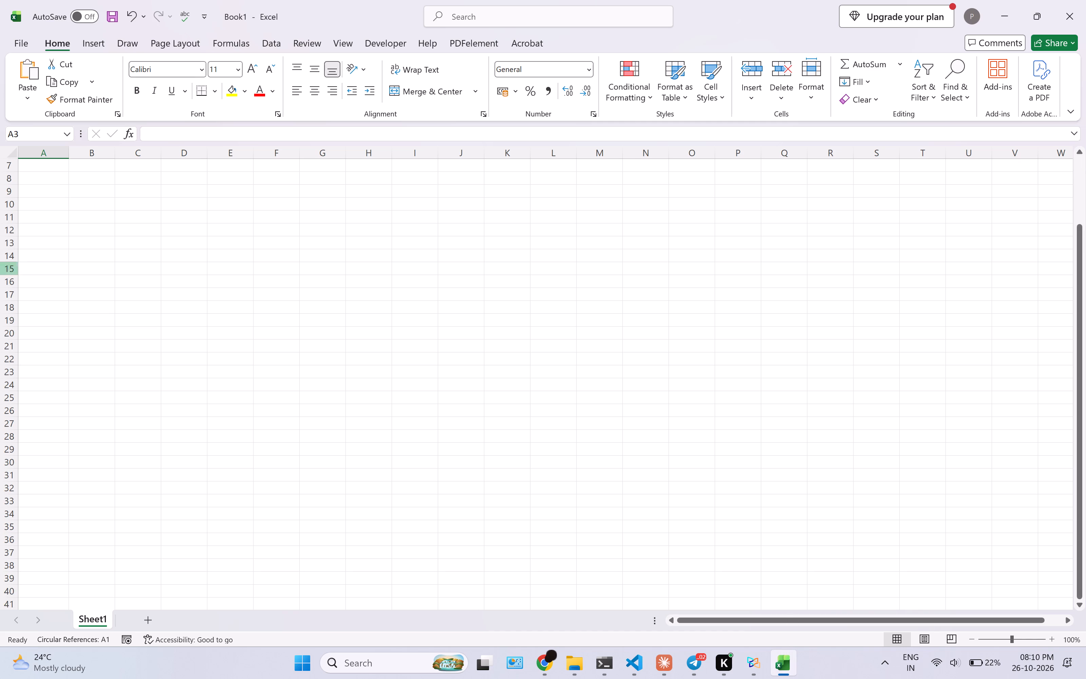
pyautogui.scroll(7, 72, 220)
pyautogui.click(57, 183)
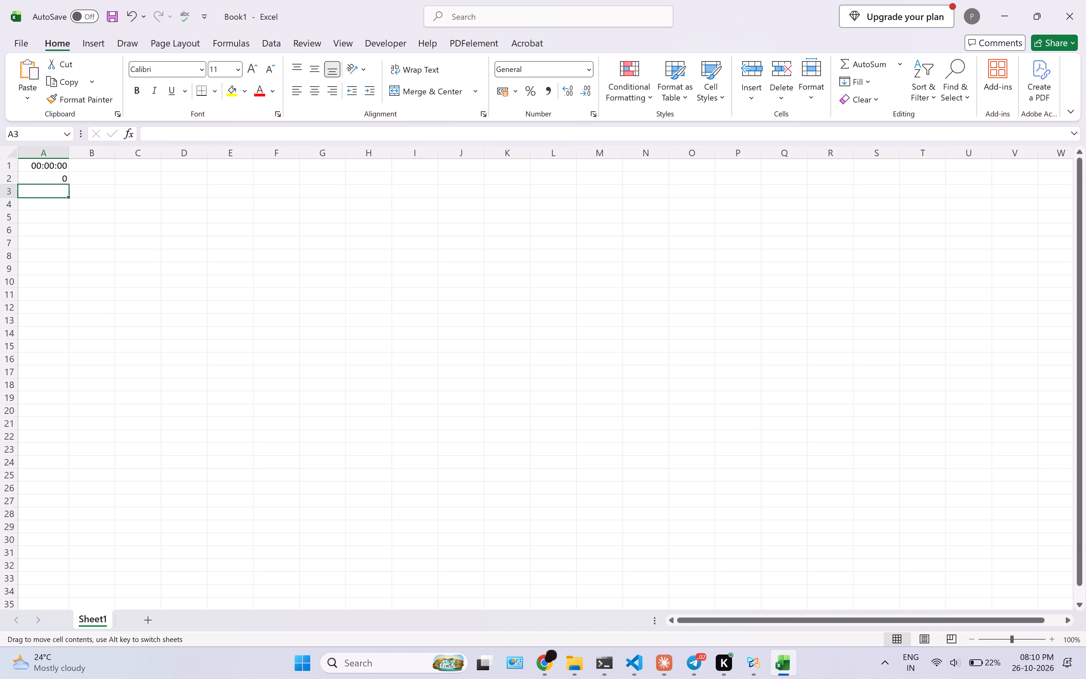
pyautogui.click(57, 180)
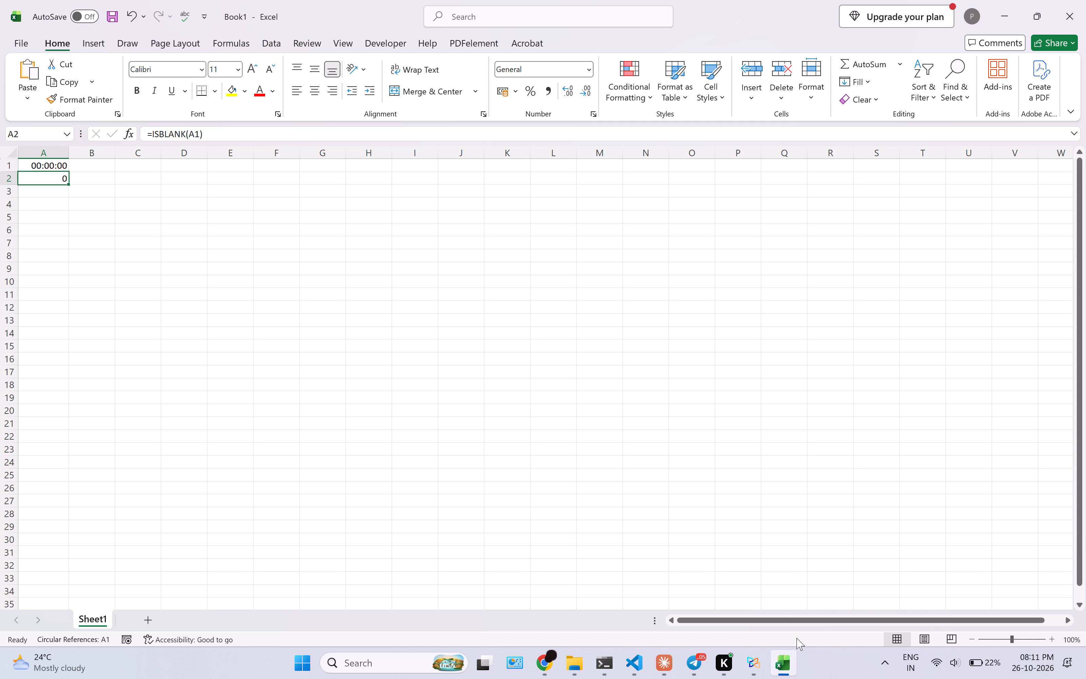
# Switch to the data1 PDF in Xodo and examine the IS-Functions table under Question 8 at a larger size.
pyautogui.click(751, 676)
pyautogui.scroll(1, 586, 317)
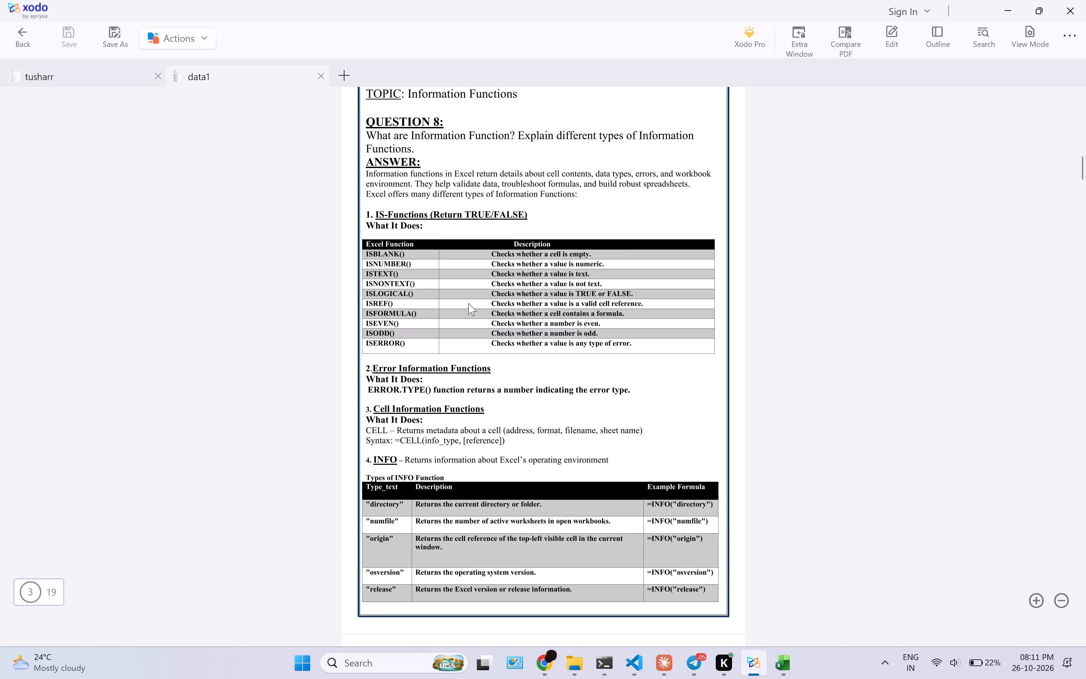
pyautogui.keyDown('ctrl'); pyautogui.scroll(2, 468, 303); pyautogui.keyUp('ctrl')
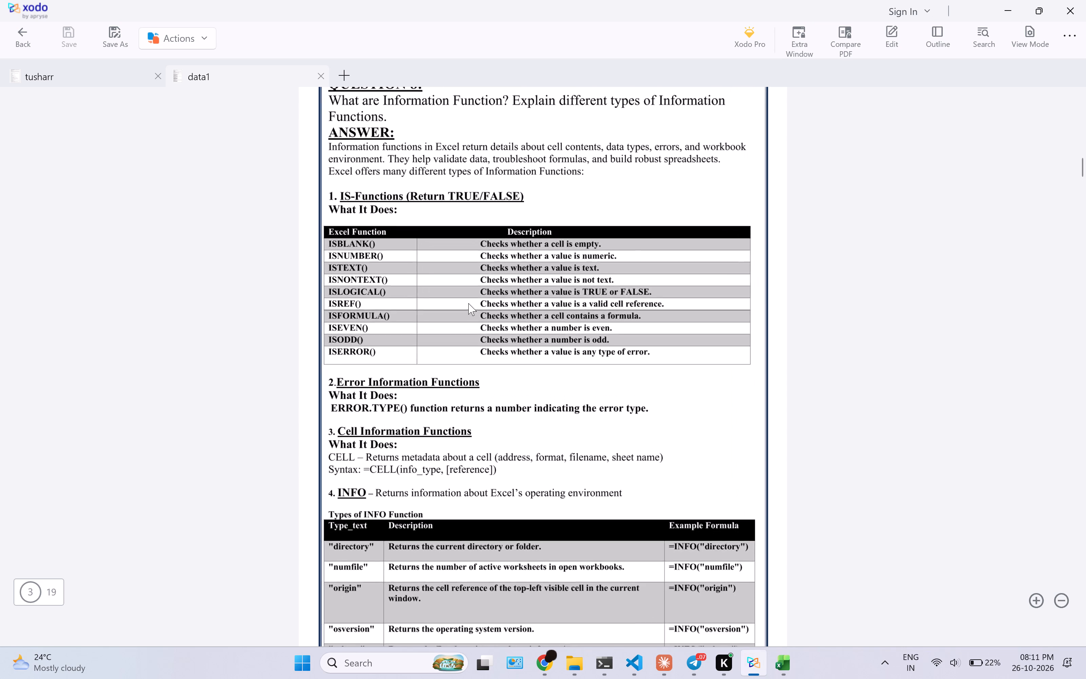
pyautogui.scroll(1, 468, 303)
pyautogui.keyDown('ctrl'); pyautogui.scroll(2, 524, 379); pyautogui.keyUp('ctrl')
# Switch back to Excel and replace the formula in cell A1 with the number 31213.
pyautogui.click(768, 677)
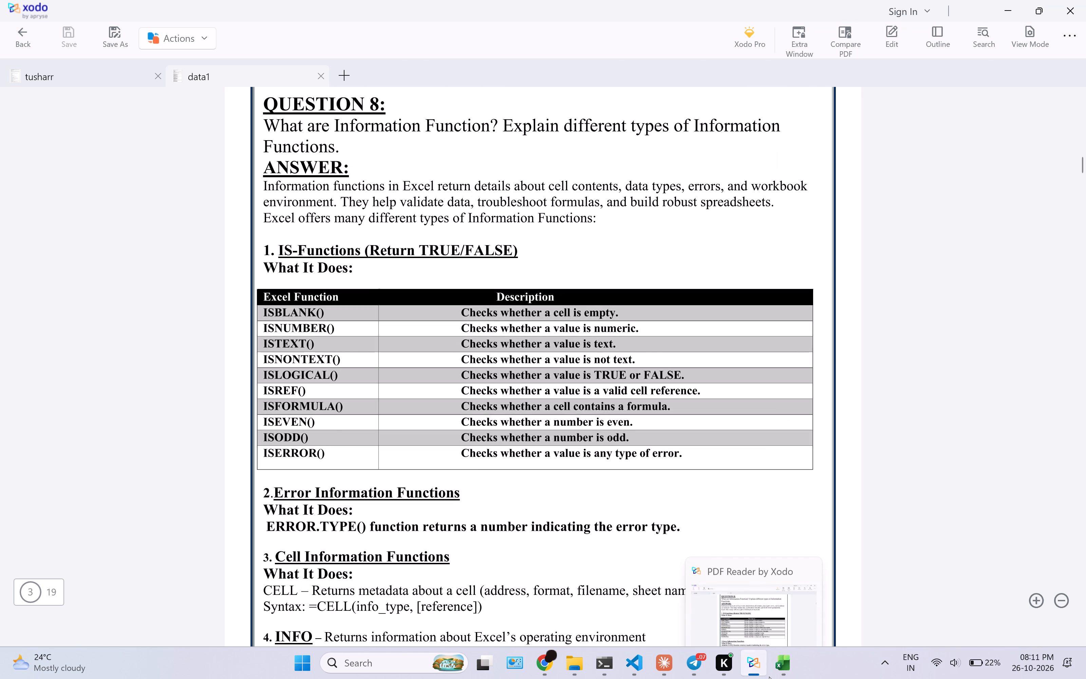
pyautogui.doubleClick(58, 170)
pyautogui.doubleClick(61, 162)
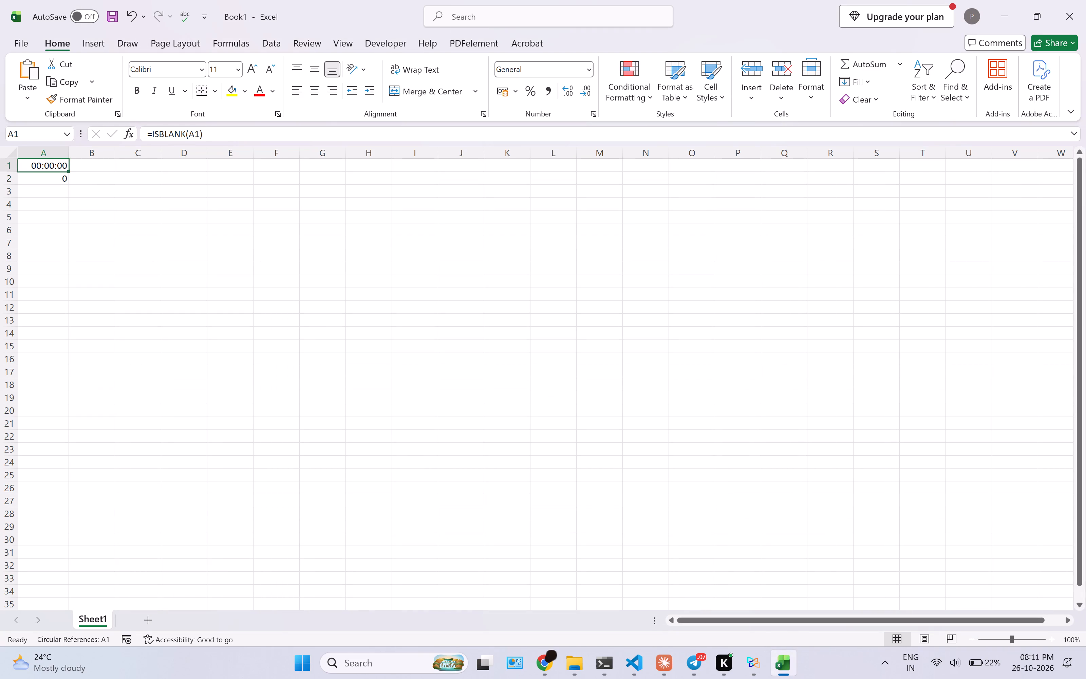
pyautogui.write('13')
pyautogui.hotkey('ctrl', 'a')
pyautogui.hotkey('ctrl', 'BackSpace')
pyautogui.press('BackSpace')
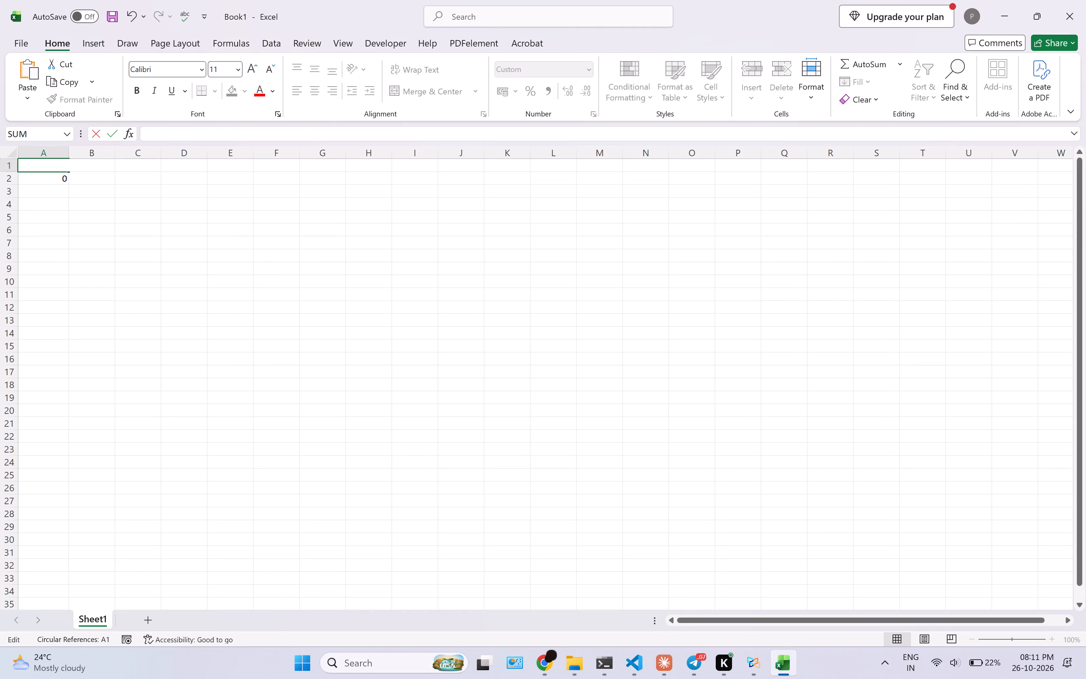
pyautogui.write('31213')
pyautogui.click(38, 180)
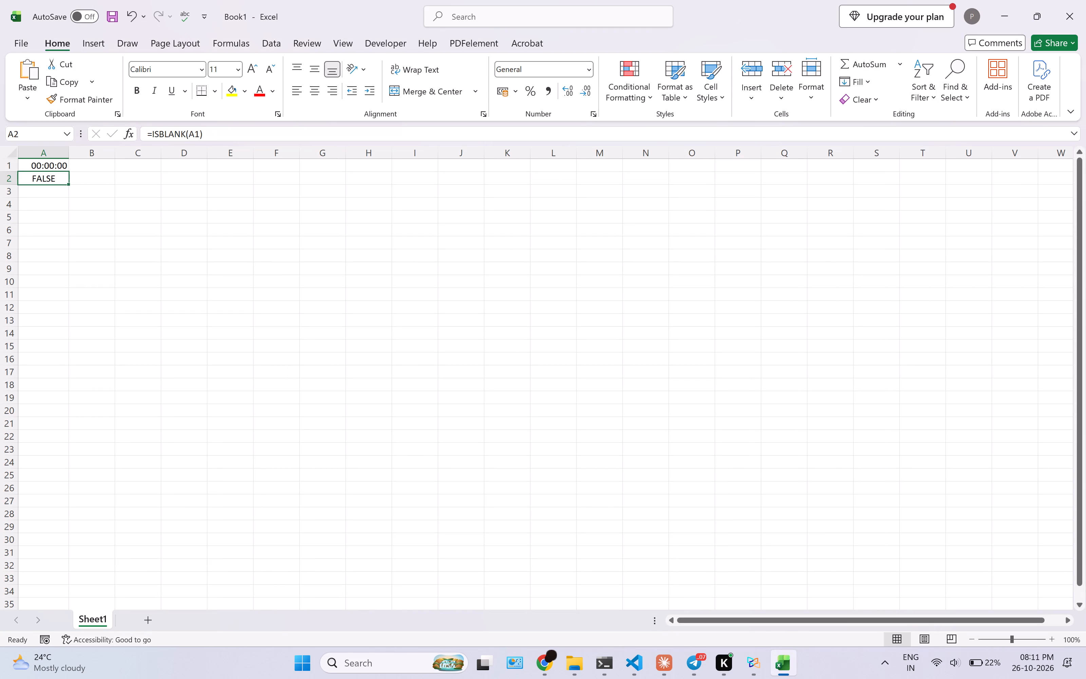
# Clear the contents of cell A1 so it is blank for the ISBLANK formula in A2.
pyautogui.doubleClick(51, 163)
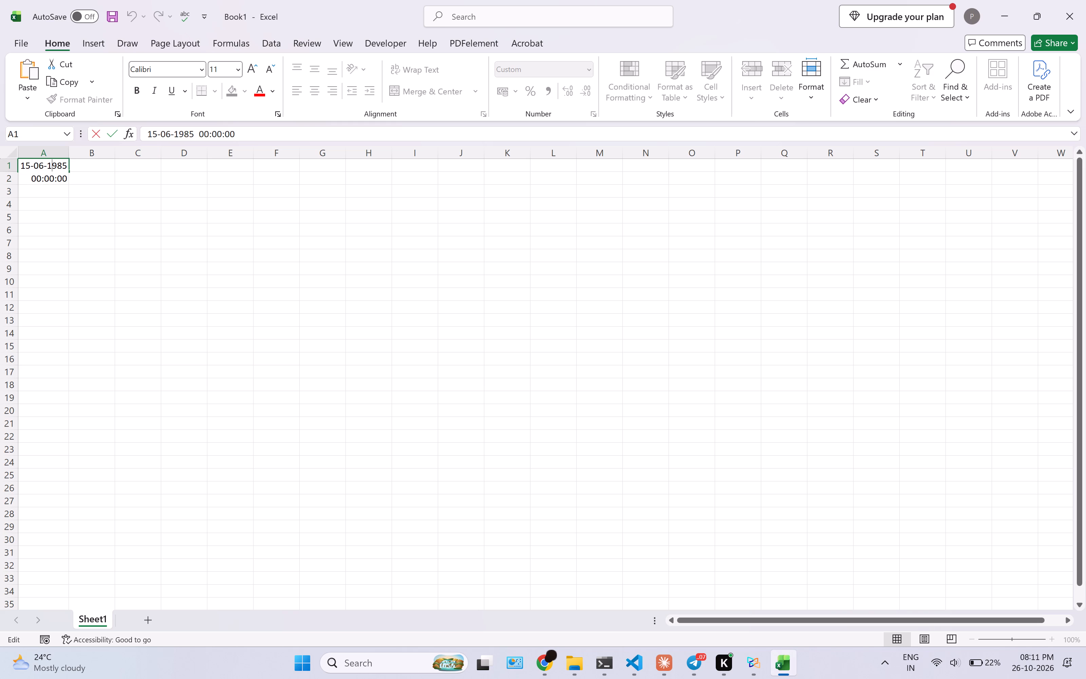
pyautogui.rightClick(50, 166)
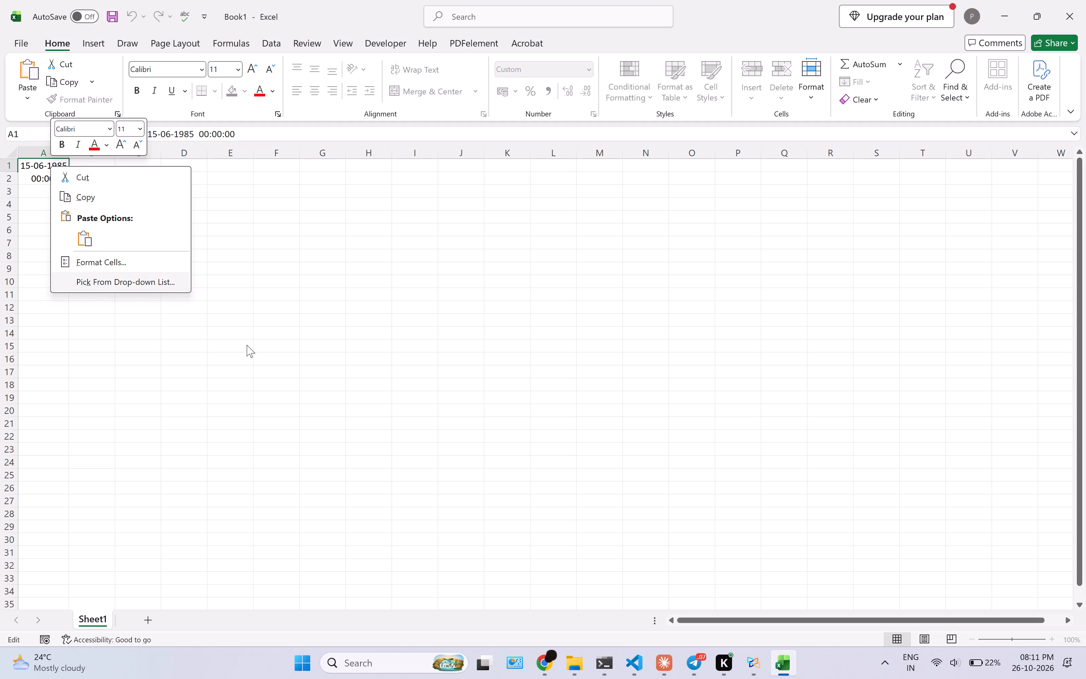
pyautogui.moveTo(304, 433); pyautogui.dragTo(304, 428)
pyautogui.hotkey('ctrl', 'a')
pyautogui.press('a')
pyautogui.press('BackSpace')
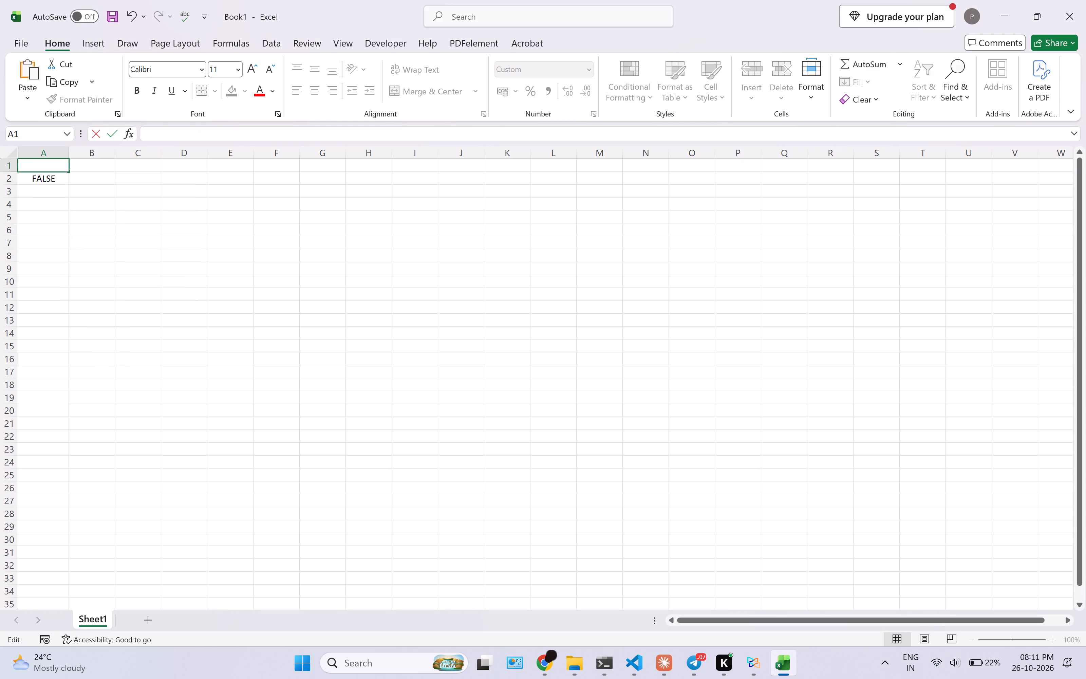
pyautogui.press('BackSpace')
pyautogui.click(125, 188)
pyautogui.click(57, 170)
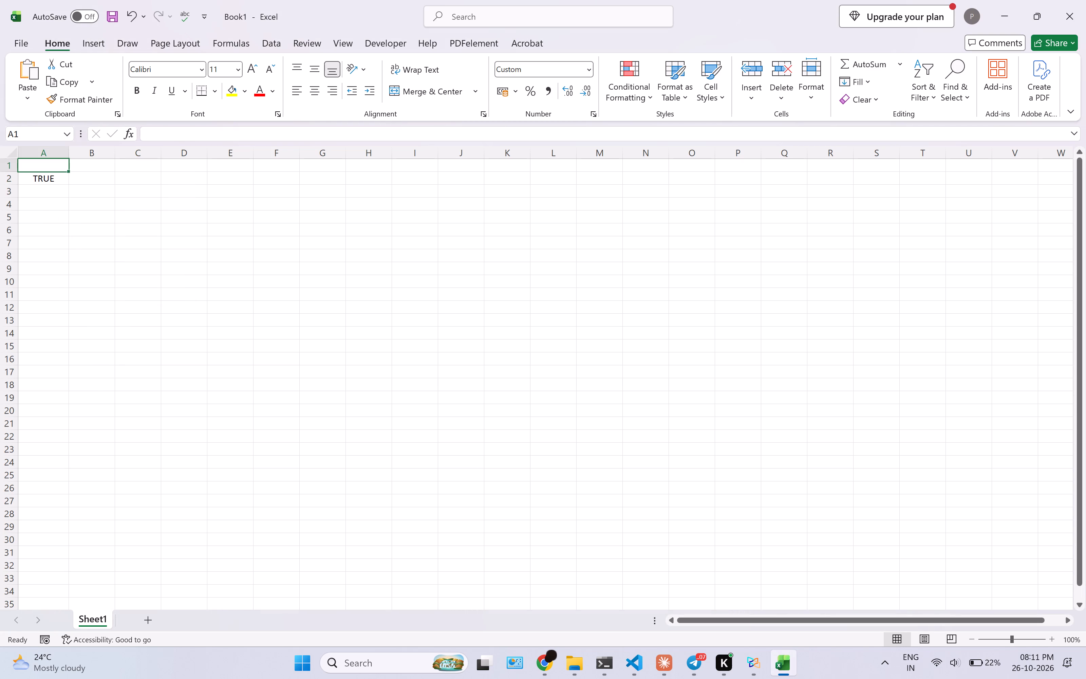
# With cell A2 selected, capture a screen snip of the formula bar and the first rows of columns A to D, and copy it.
pyautogui.click(55, 184)
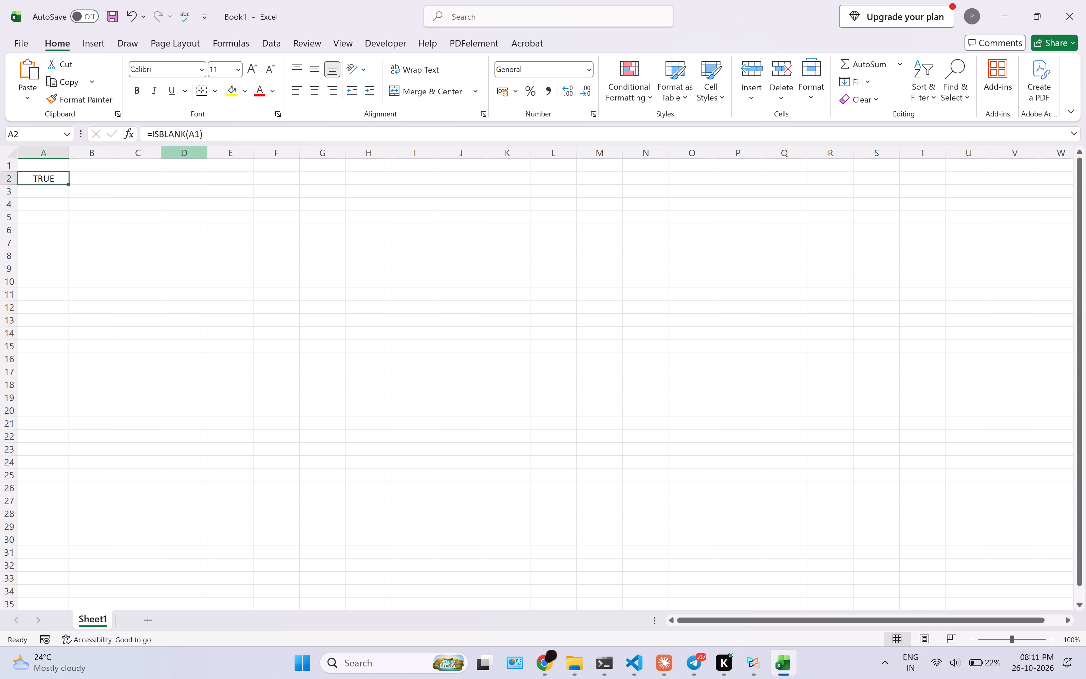
pyautogui.press('shift+super+s')
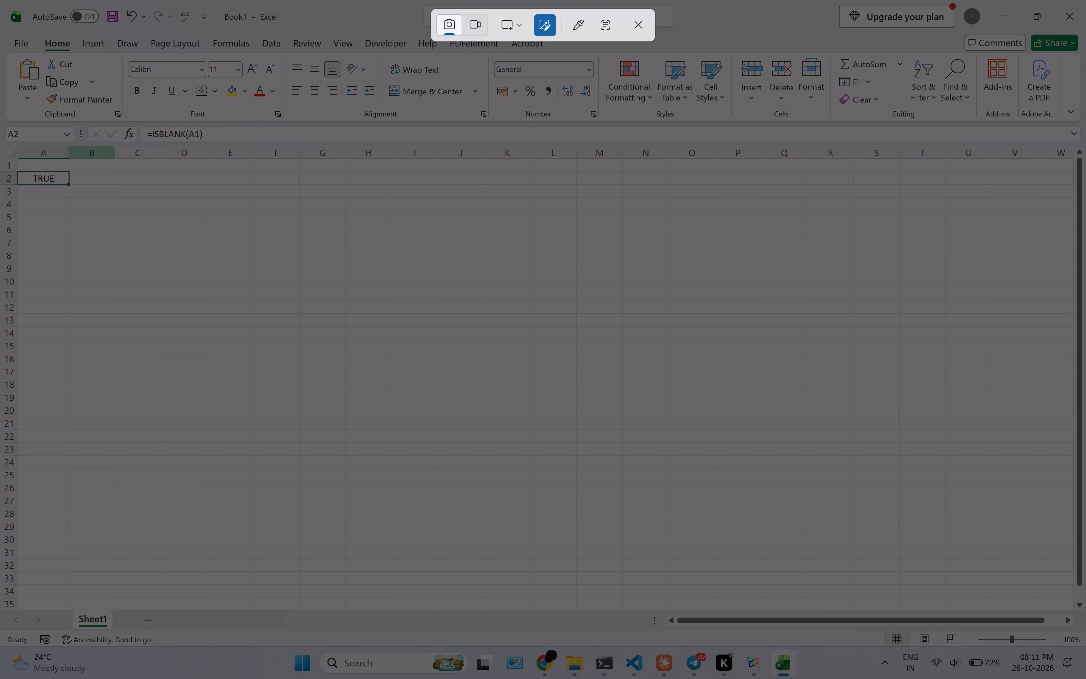
pyautogui.moveTo(0, 124); pyautogui.dragTo(225, 207)
pyautogui.hotkey('ctrl', 'c')
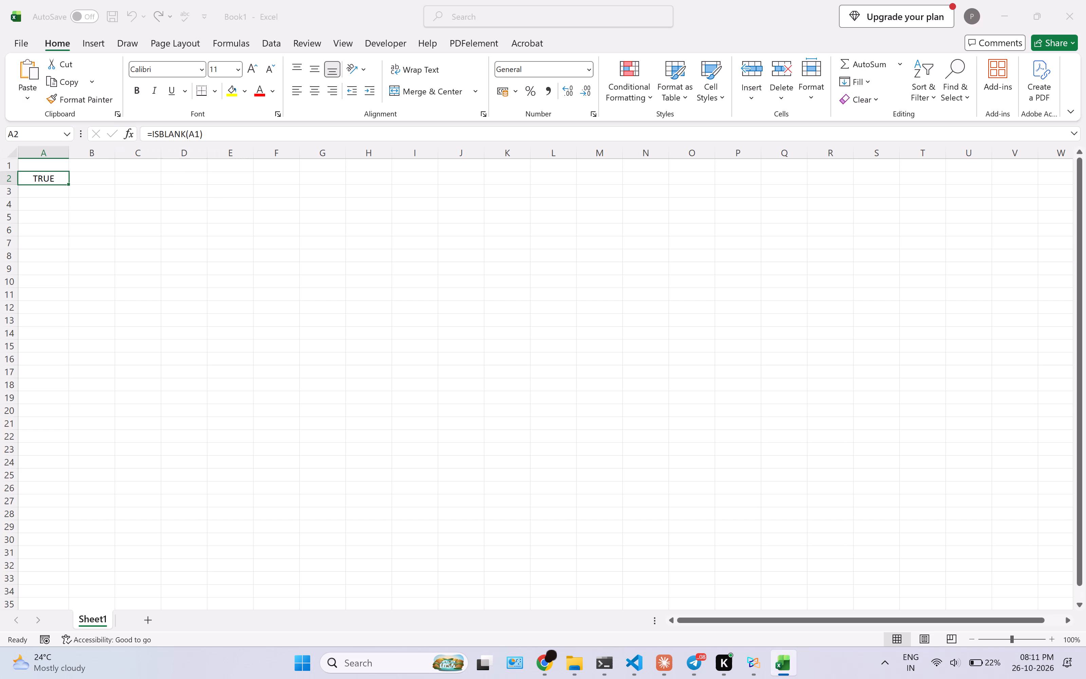
# Switch back to the data1 PDF in Xodo.
pyautogui.click(752, 655)
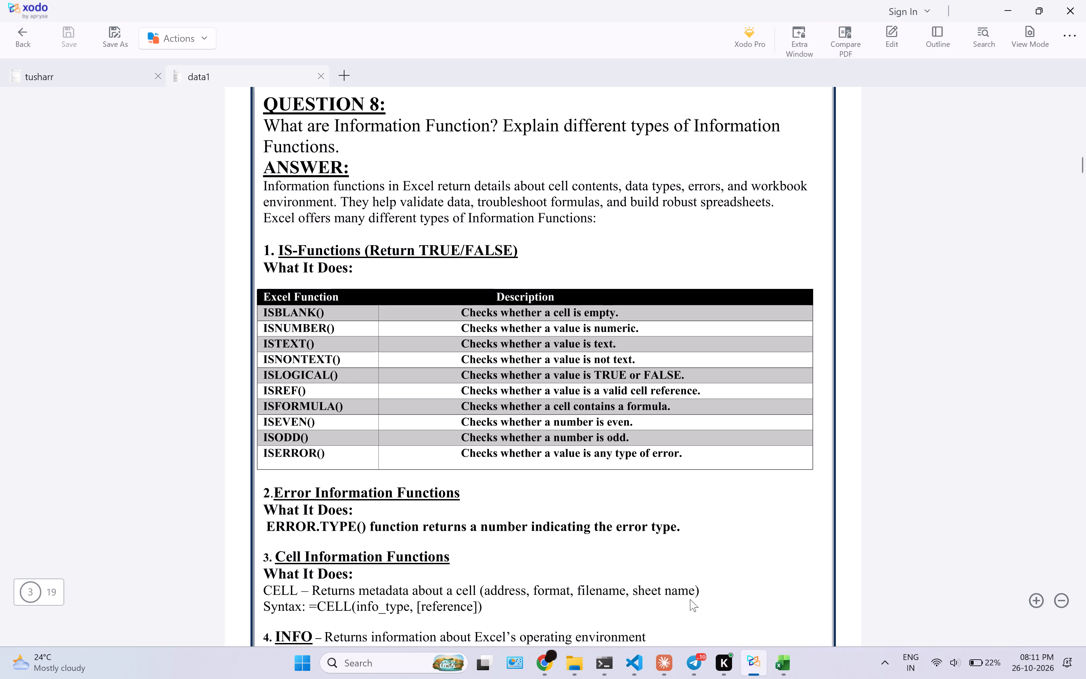
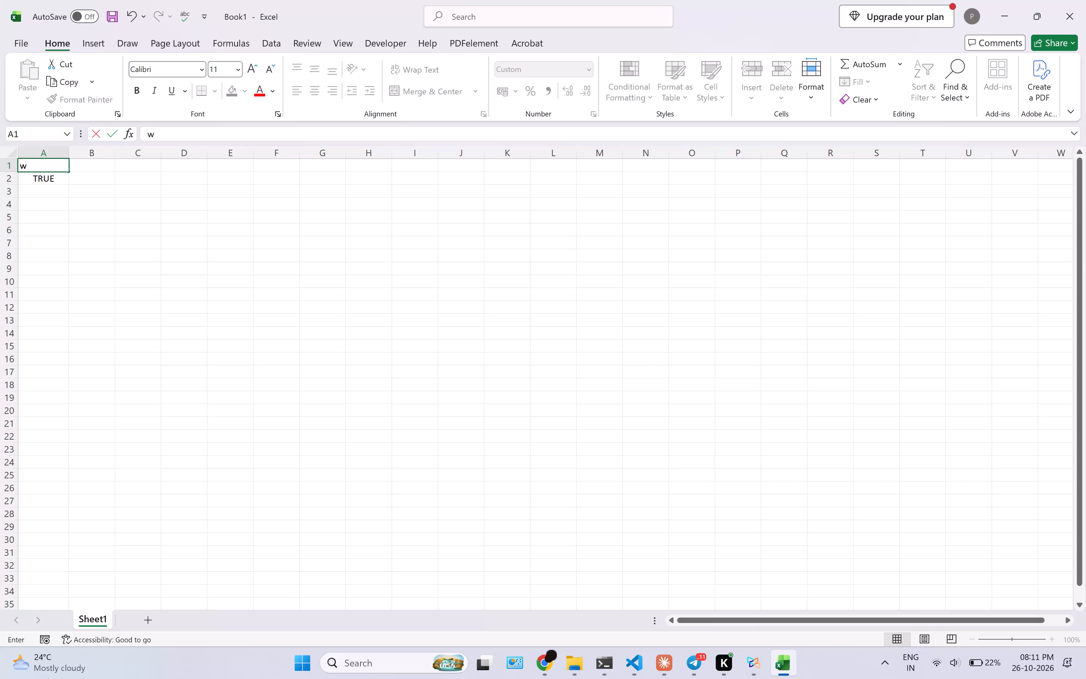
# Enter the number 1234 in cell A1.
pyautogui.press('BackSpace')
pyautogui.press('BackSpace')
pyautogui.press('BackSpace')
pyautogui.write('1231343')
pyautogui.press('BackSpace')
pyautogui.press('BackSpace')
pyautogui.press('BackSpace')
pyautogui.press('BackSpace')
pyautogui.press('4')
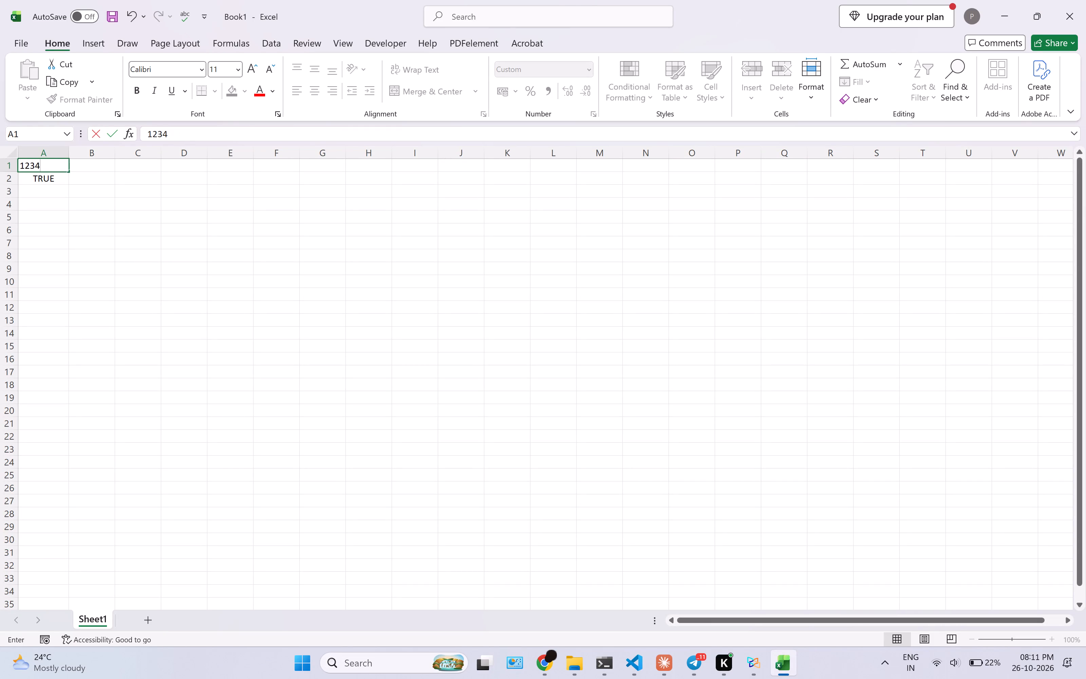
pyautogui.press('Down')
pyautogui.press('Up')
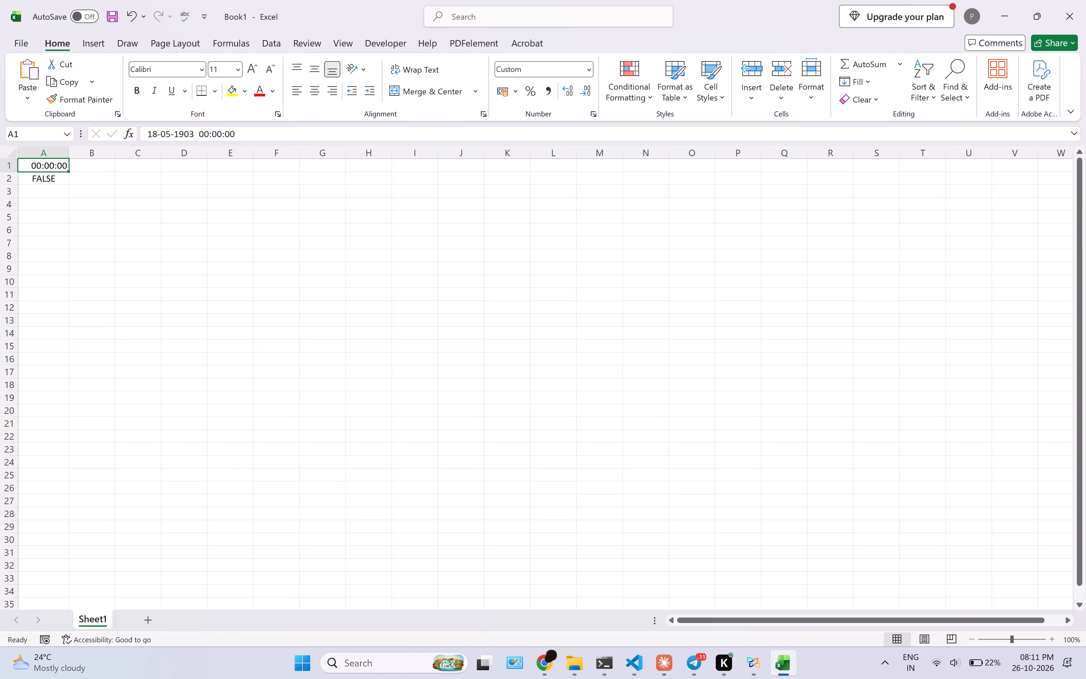
# Clear cell A1 and enter 1234 in it again.
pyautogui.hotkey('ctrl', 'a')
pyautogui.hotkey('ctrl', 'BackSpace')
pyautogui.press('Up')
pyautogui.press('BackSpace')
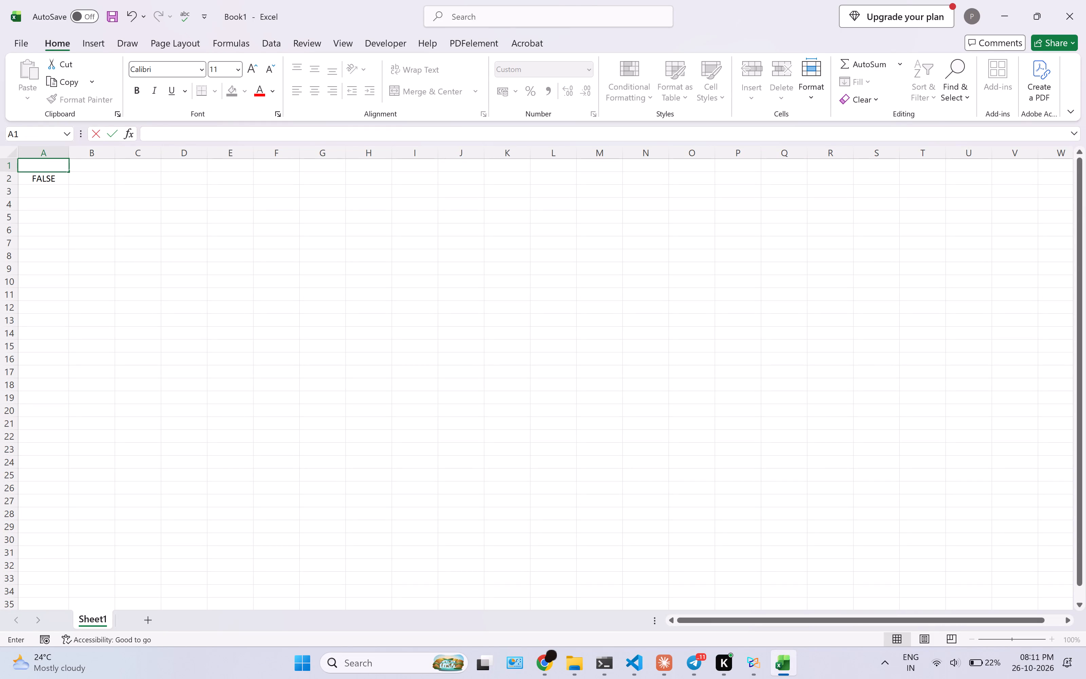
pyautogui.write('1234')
pyautogui.click(57, 201)
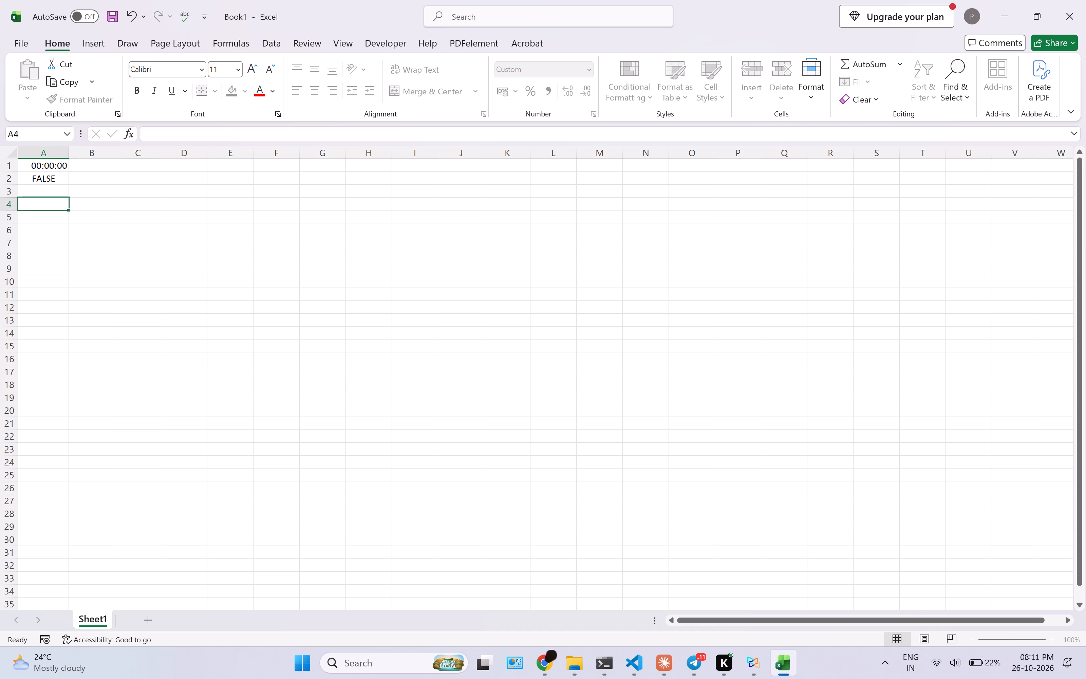
# Change the number format of cell A1 to General.
pyautogui.rightClick(51, 162)
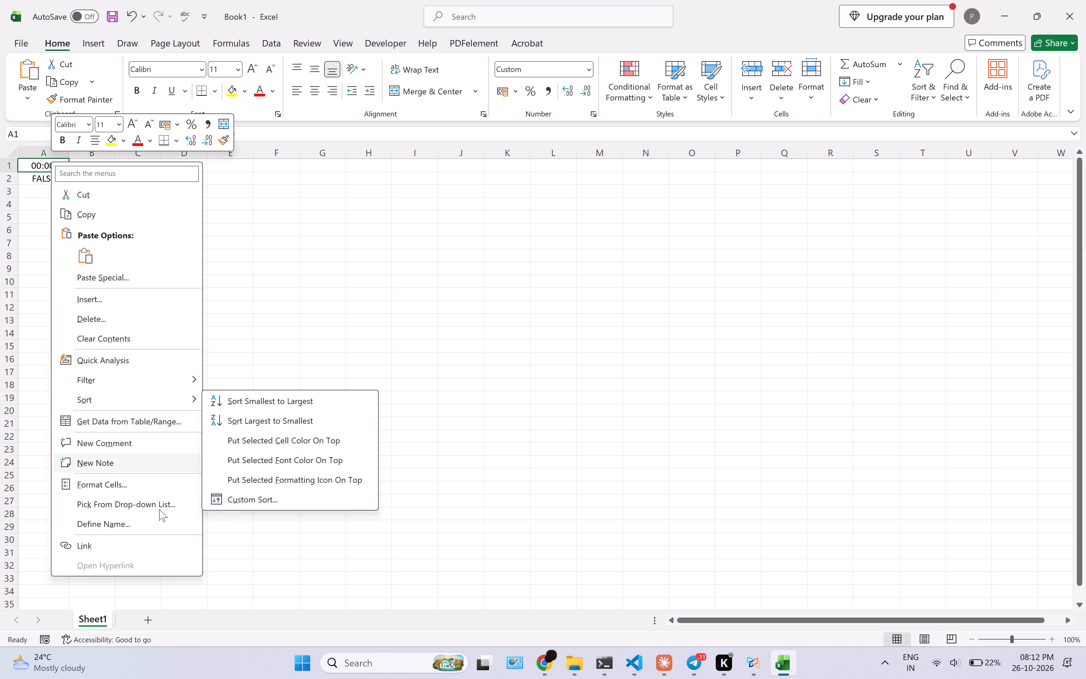
pyautogui.click(127, 488)
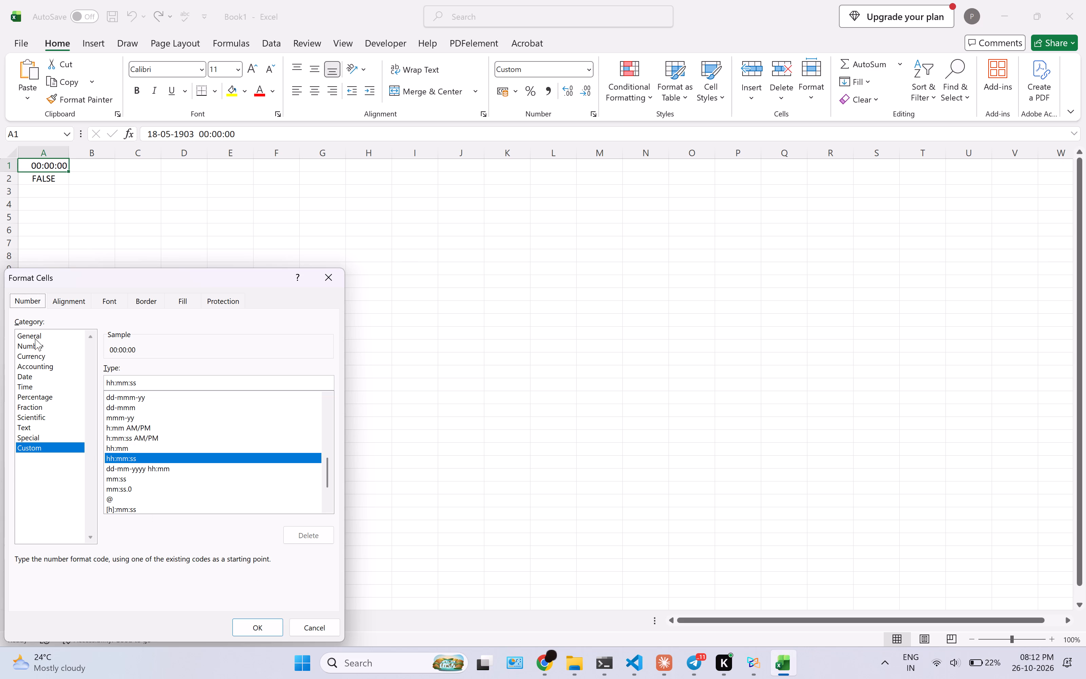
pyautogui.doubleClick(37, 337)
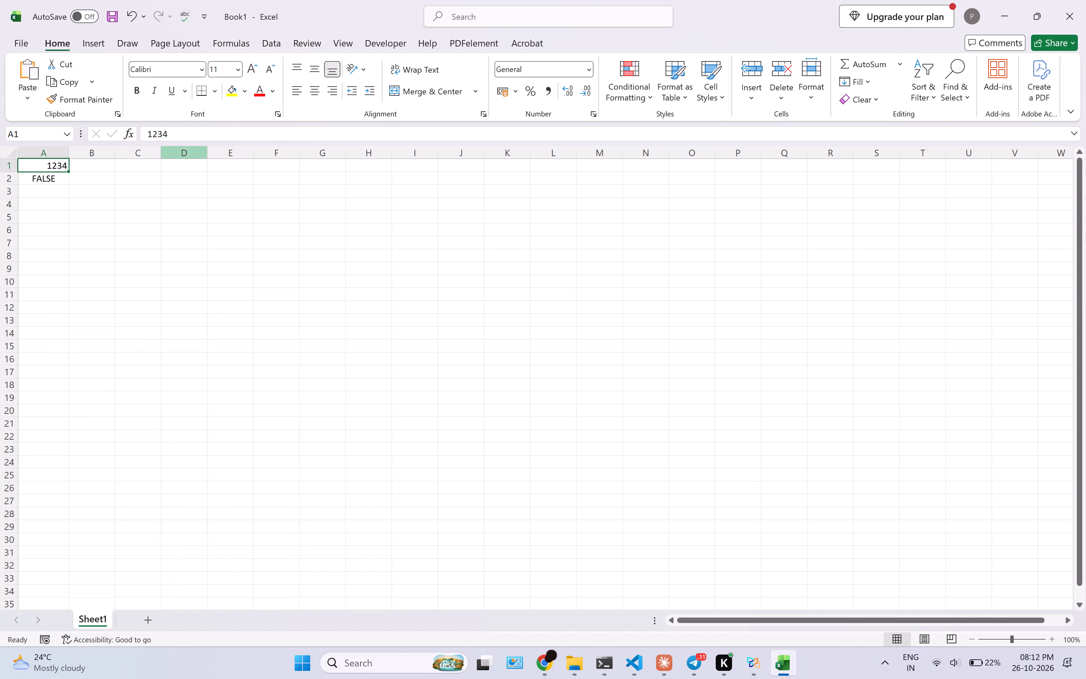
# Replace ISBLANK with ISNUMBER in the formula in cell A2 so it reads =ISNUMBER(A1).
pyautogui.doubleClick(50, 178)
pyautogui.doubleClick(173, 136)
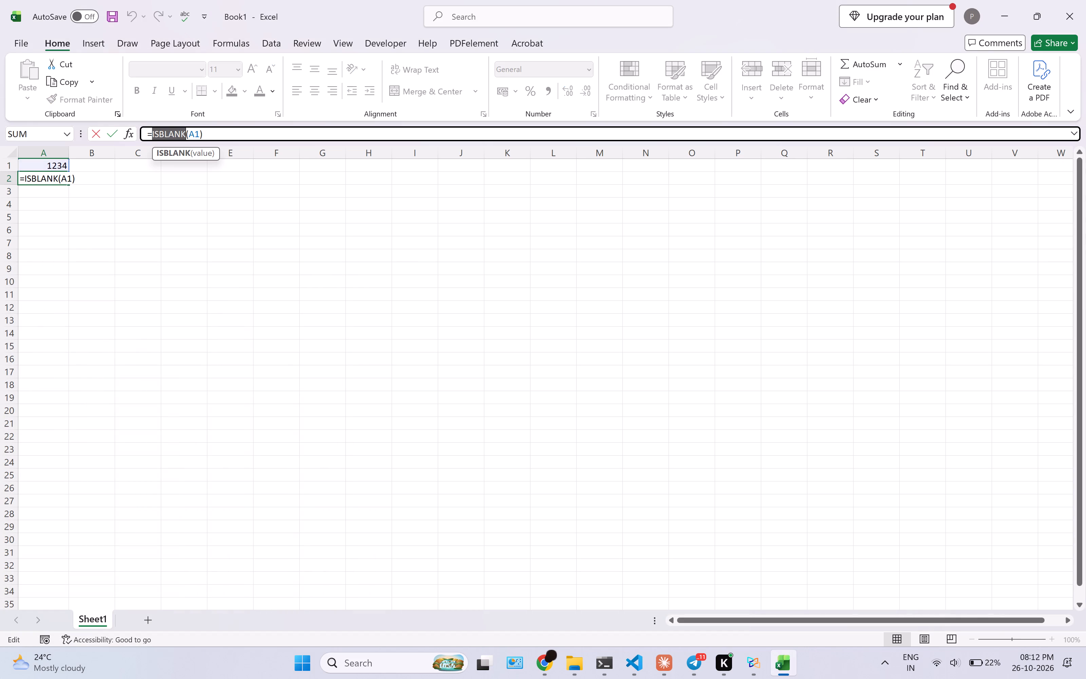
pyautogui.write('isnum')
pyautogui.press('Tab')
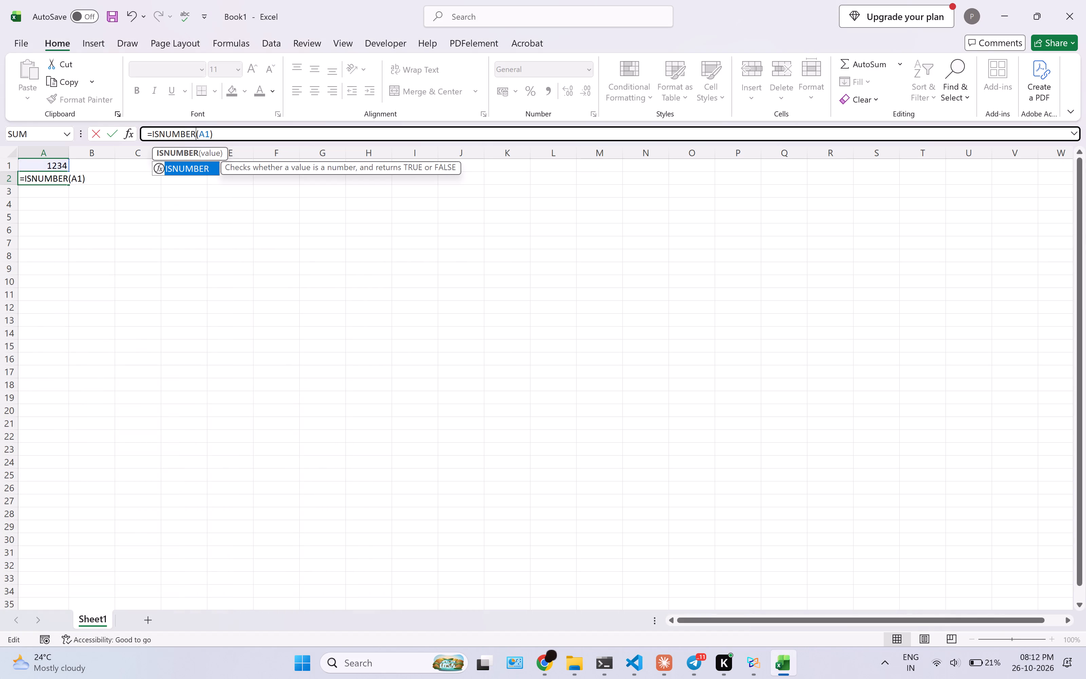
pyautogui.click(181, 173)
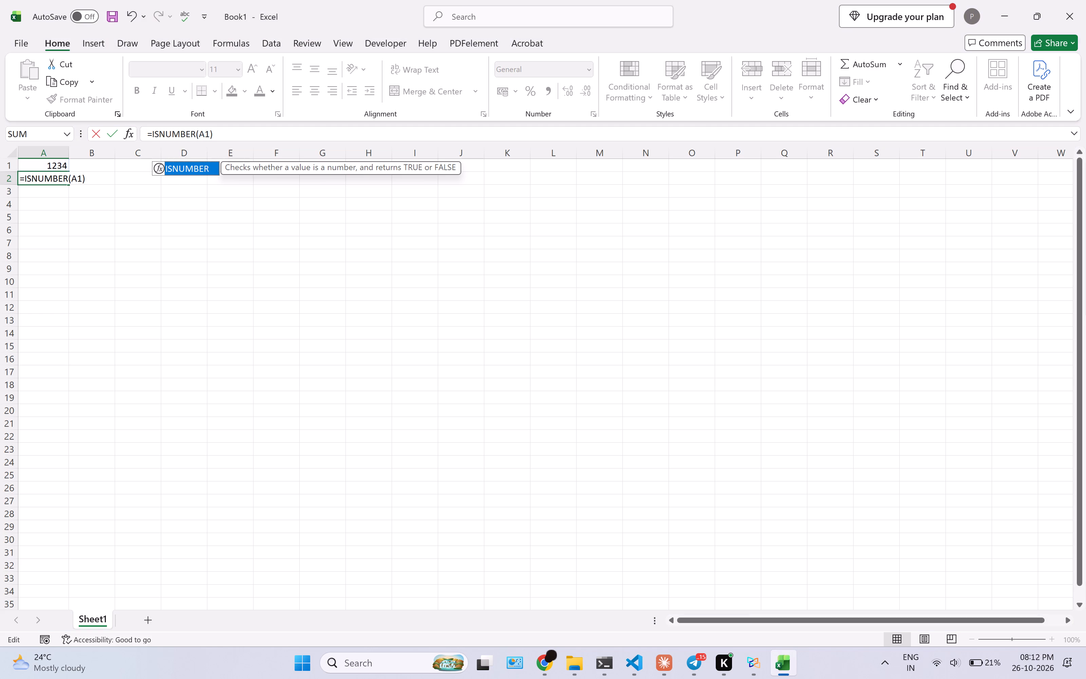
pyautogui.click(229, 131)
pyautogui.press('Return')
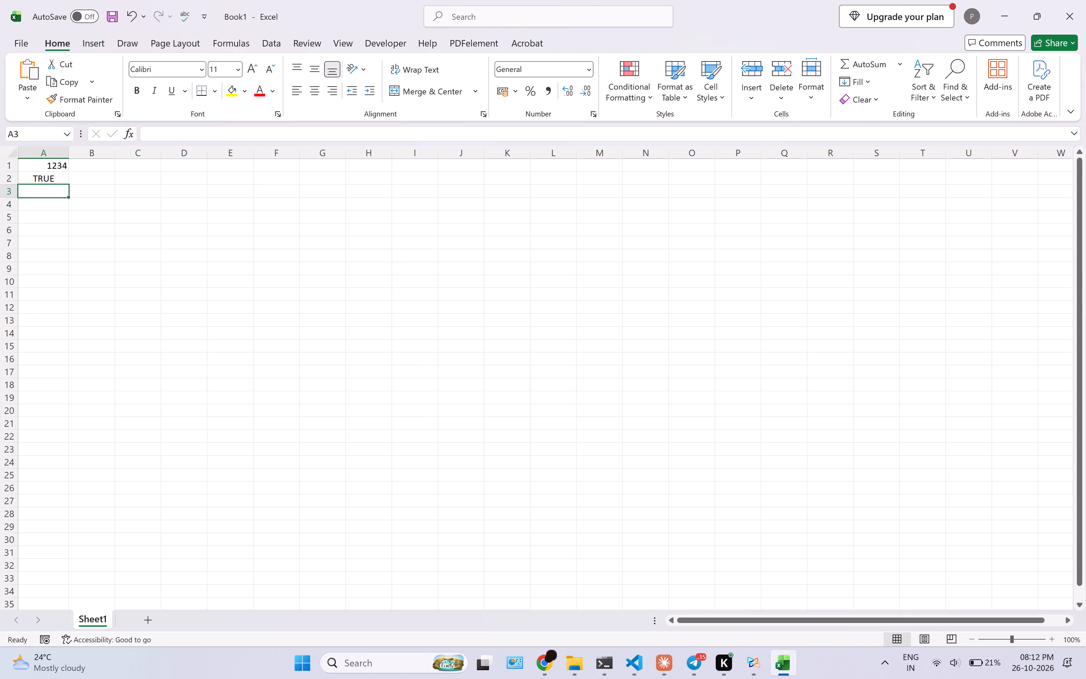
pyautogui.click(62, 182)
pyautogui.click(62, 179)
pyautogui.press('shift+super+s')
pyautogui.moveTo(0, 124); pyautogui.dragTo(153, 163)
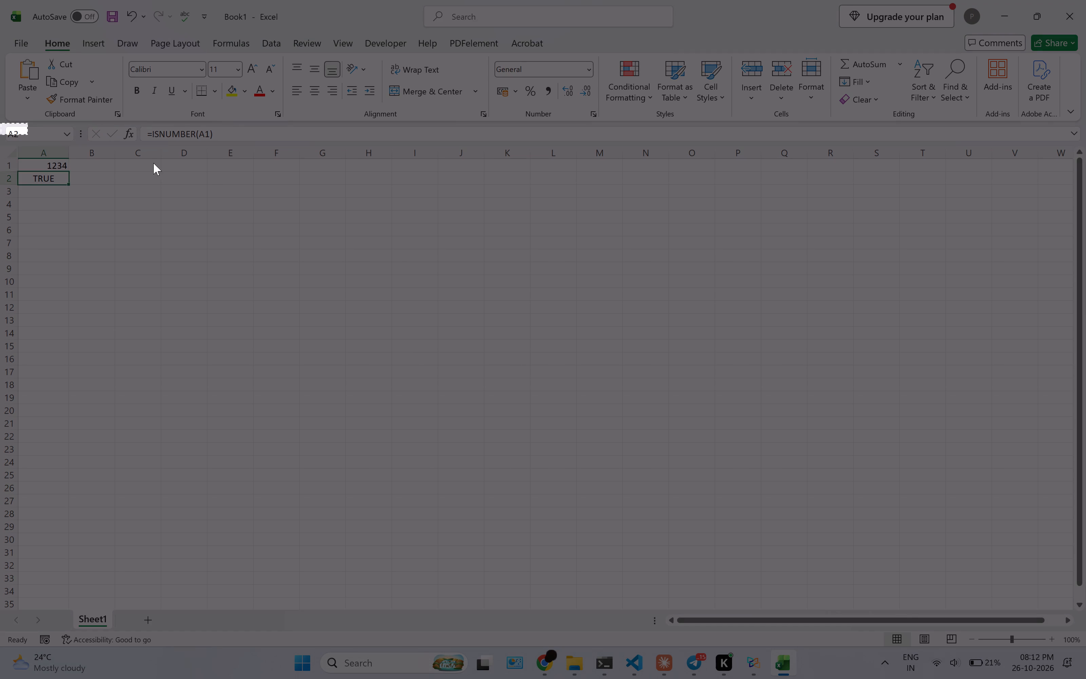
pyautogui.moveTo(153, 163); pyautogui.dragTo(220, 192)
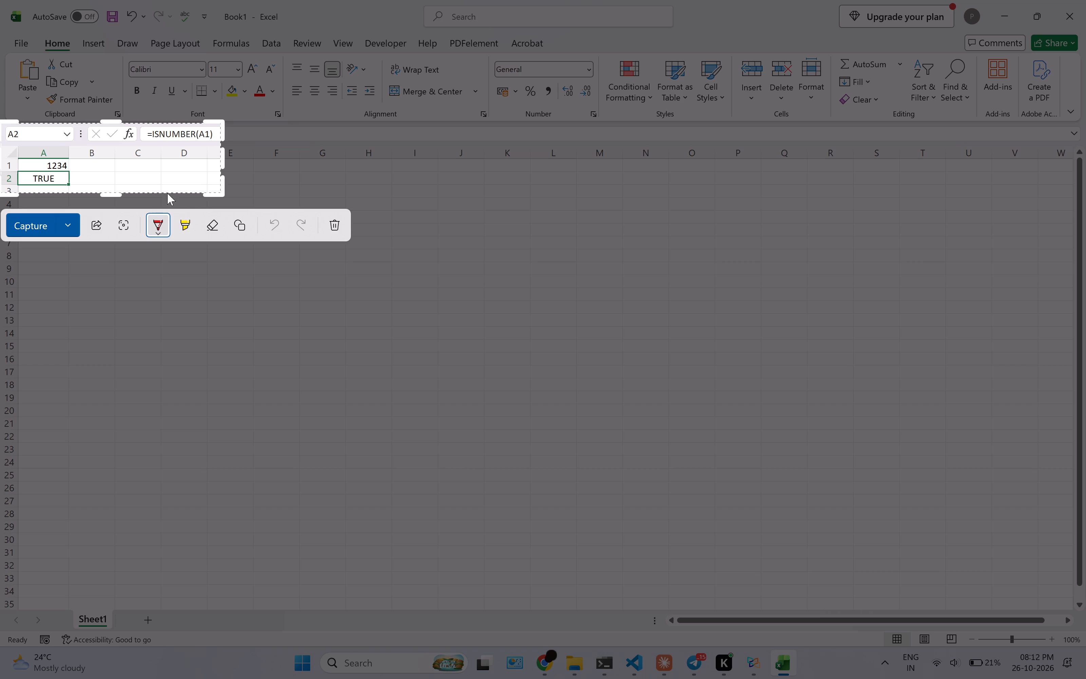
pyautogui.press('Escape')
# Cut the text of the =ISNUMBER(A1) formula from cell A2 and paste it into cell A3.
pyautogui.click(50, 194)
pyautogui.click(56, 184)
pyautogui.click(62, 177)
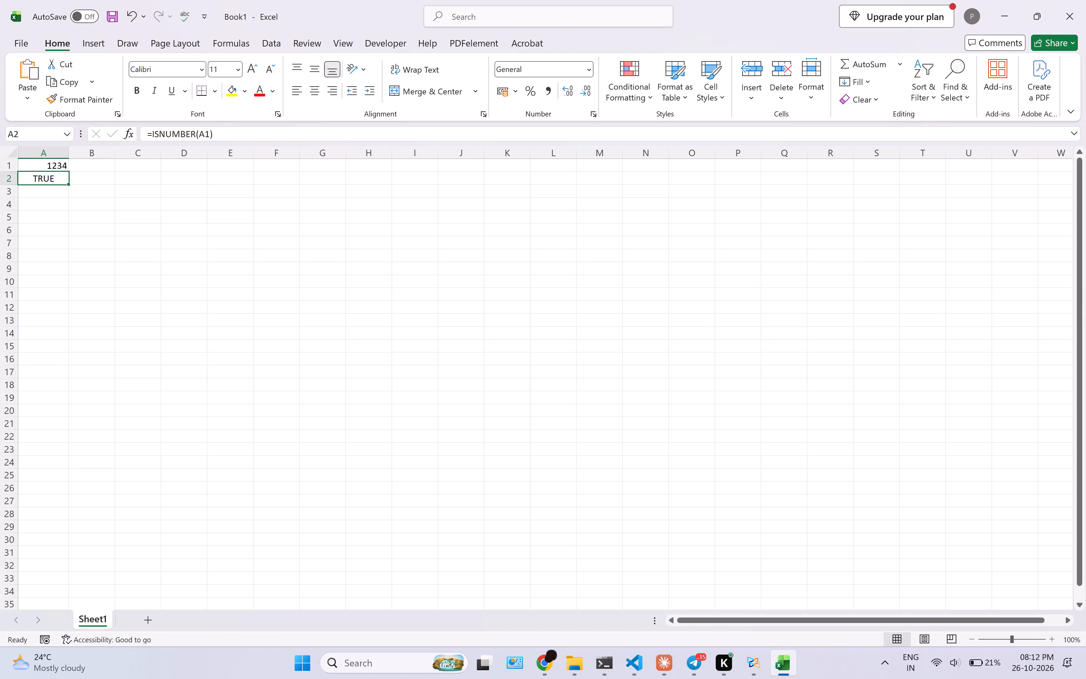
pyautogui.hotkey('ctrl', 'a')
pyautogui.click(248, 141)
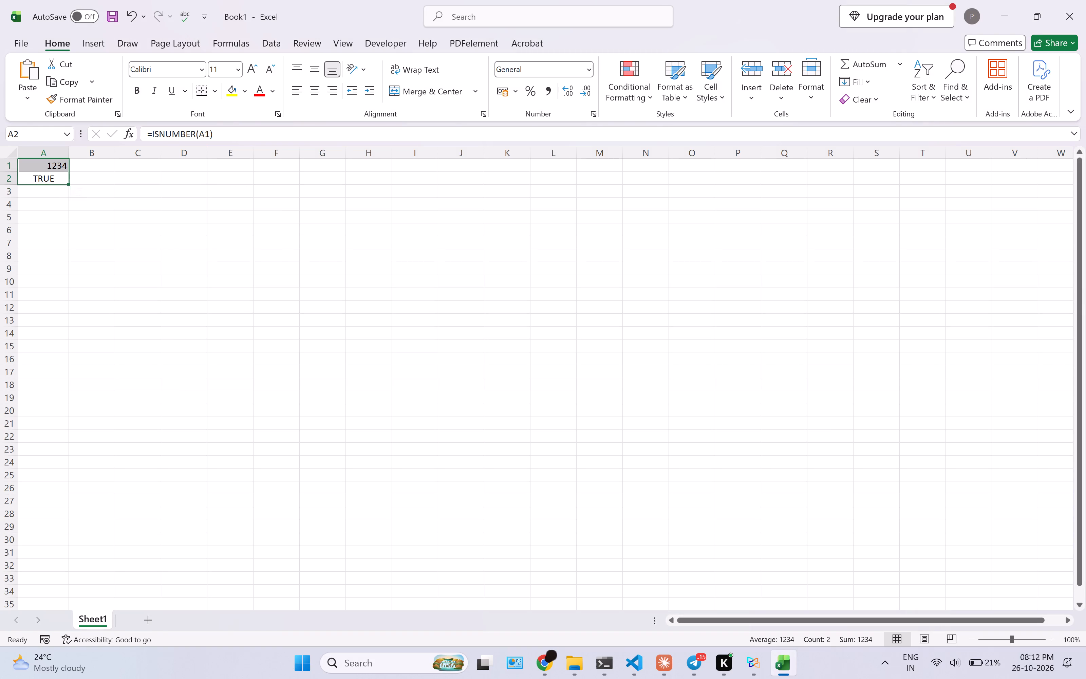
pyautogui.click(254, 138)
pyautogui.hotkey('ctrl', 'a')
pyautogui.hotkey('ctrl', 'x')
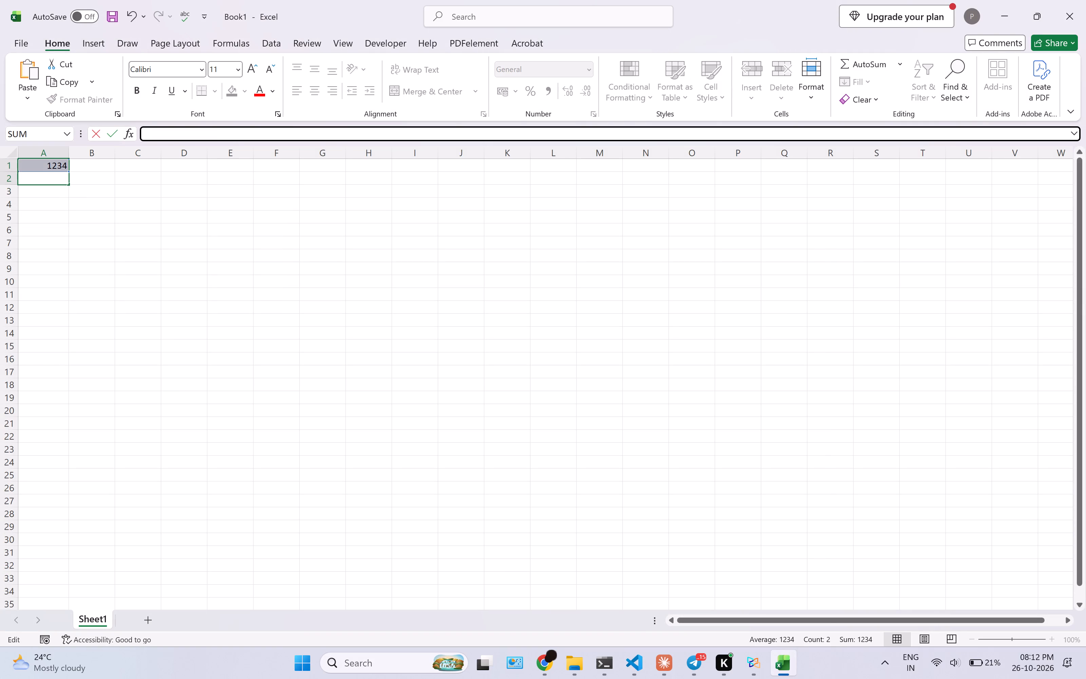
pyautogui.click(59, 202)
pyautogui.click(60, 195)
pyautogui.hotkey('ctrl', 'v')
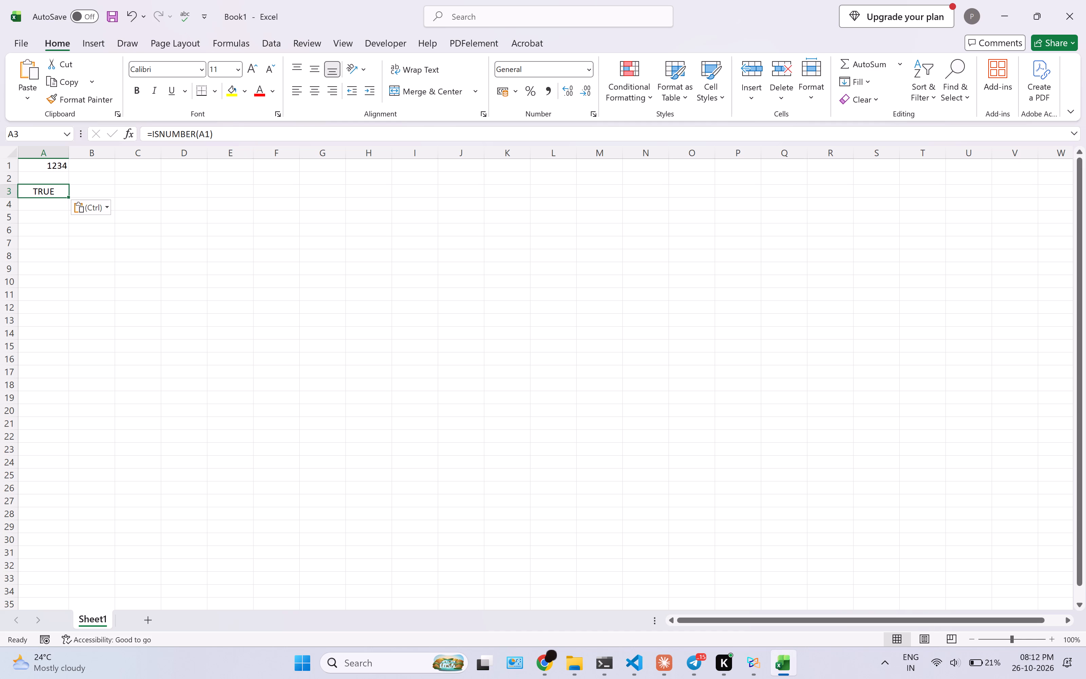
# With cell A3 selected, capture a screen snip of the formula bar and rows 1 to 3 of columns A to D, and copy it.
pyautogui.press('shift+super+s')
pyautogui.press('Escape')
pyautogui.click(52, 289)
pyautogui.click(38, 191)
pyautogui.press('shift+super+s')
pyautogui.moveTo(0, 122); pyautogui.dragTo(235, 200)
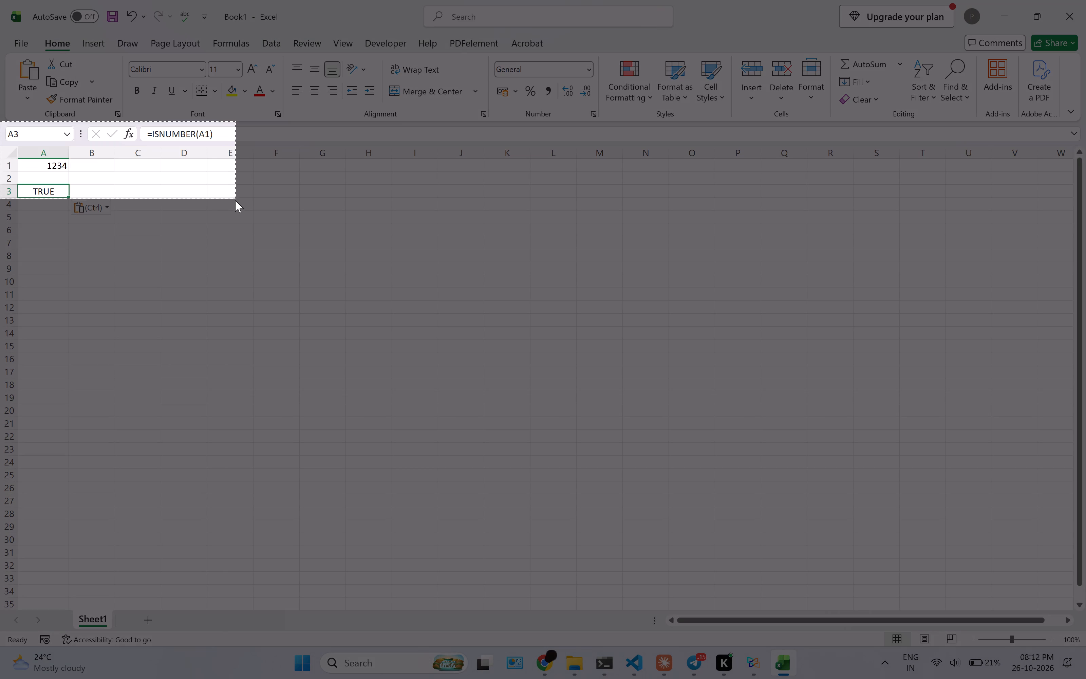
pyautogui.moveTo(235, 200); pyautogui.dragTo(224, 200)
pyautogui.hotkey('ctrl', 'c')
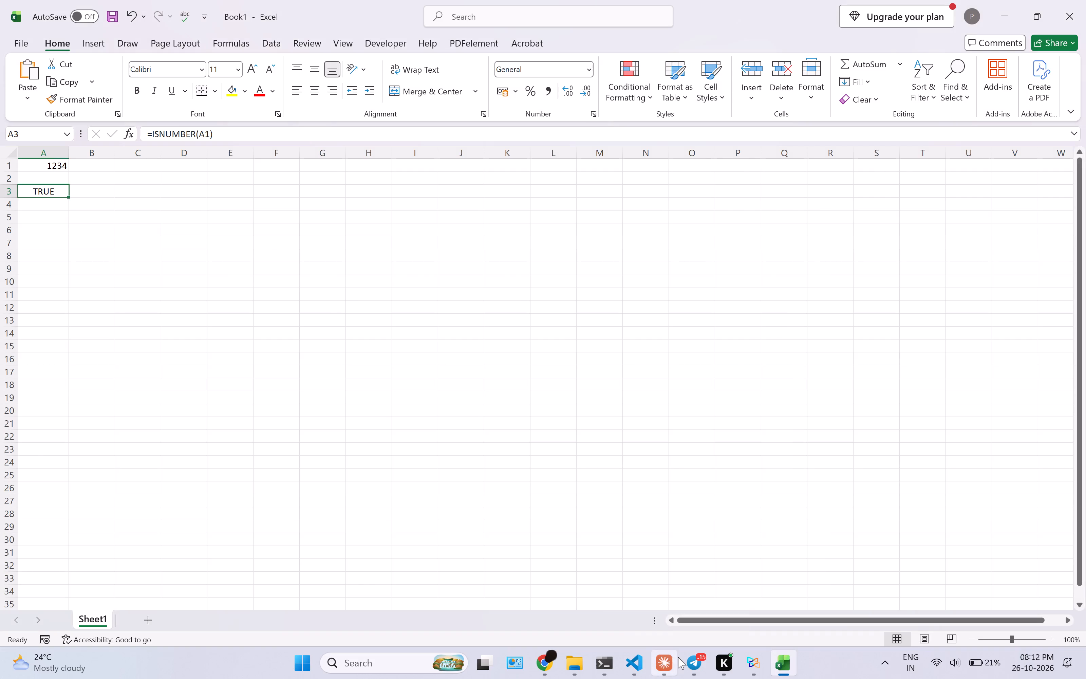
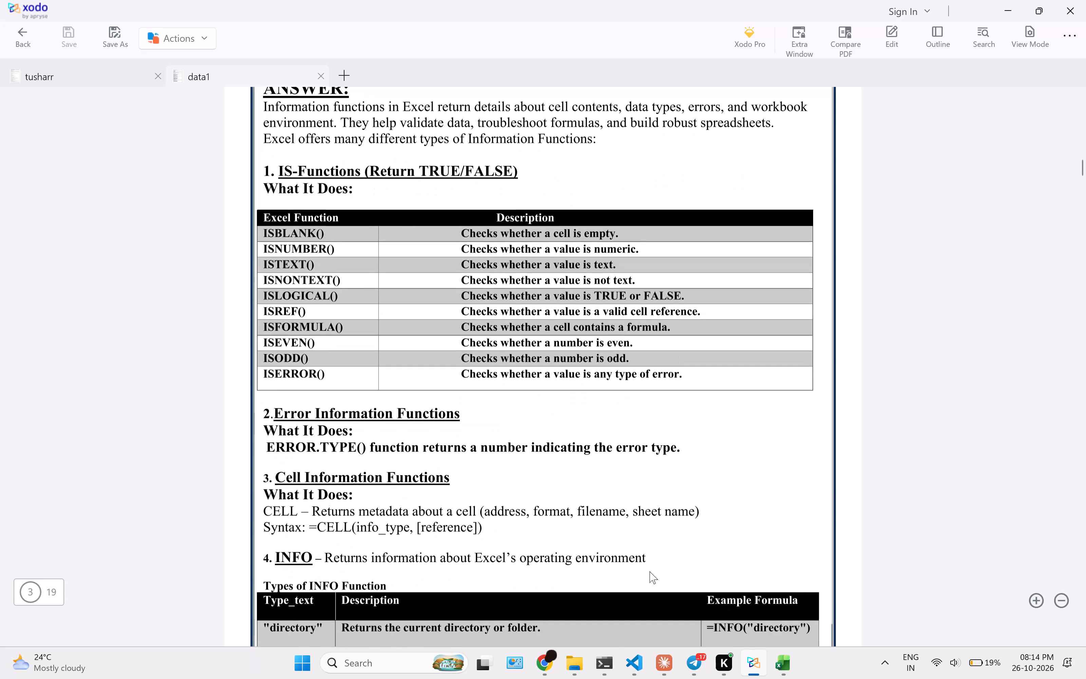
# Check the function list in the PDF and, back in Excel, change cell A3's formula to =ISFOR(A1).
pyautogui.scroll(1, 580, 562)
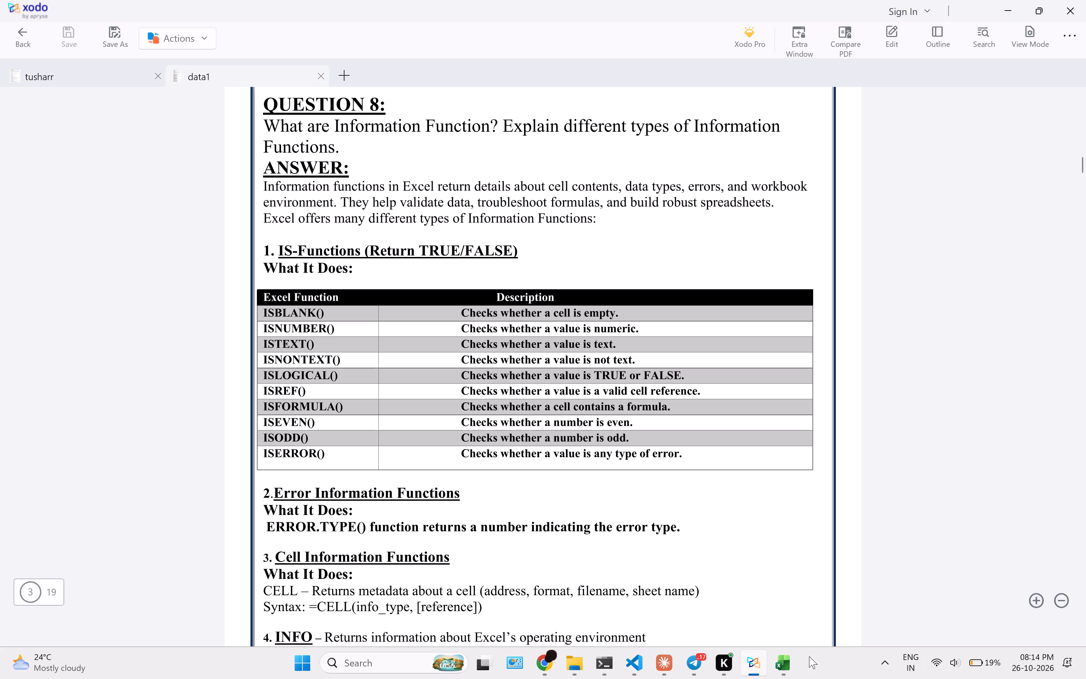
pyautogui.click(804, 678)
pyautogui.click(785, 662)
pyautogui.doubleClick(162, 134)
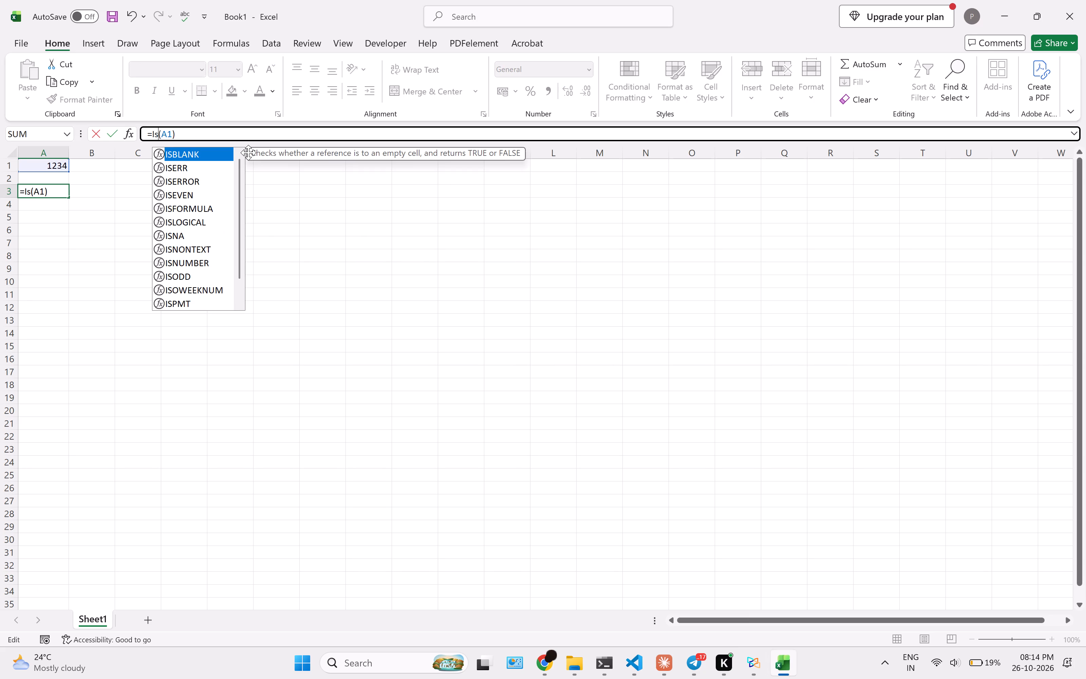
pyautogui.press('s')
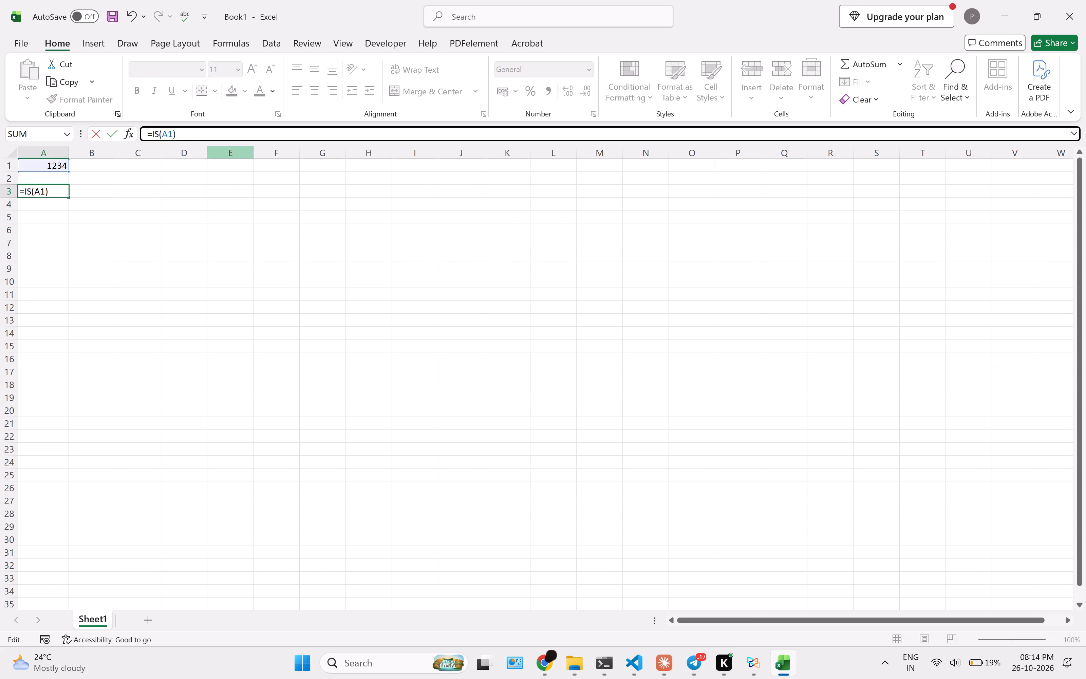
pyautogui.write('FOR')
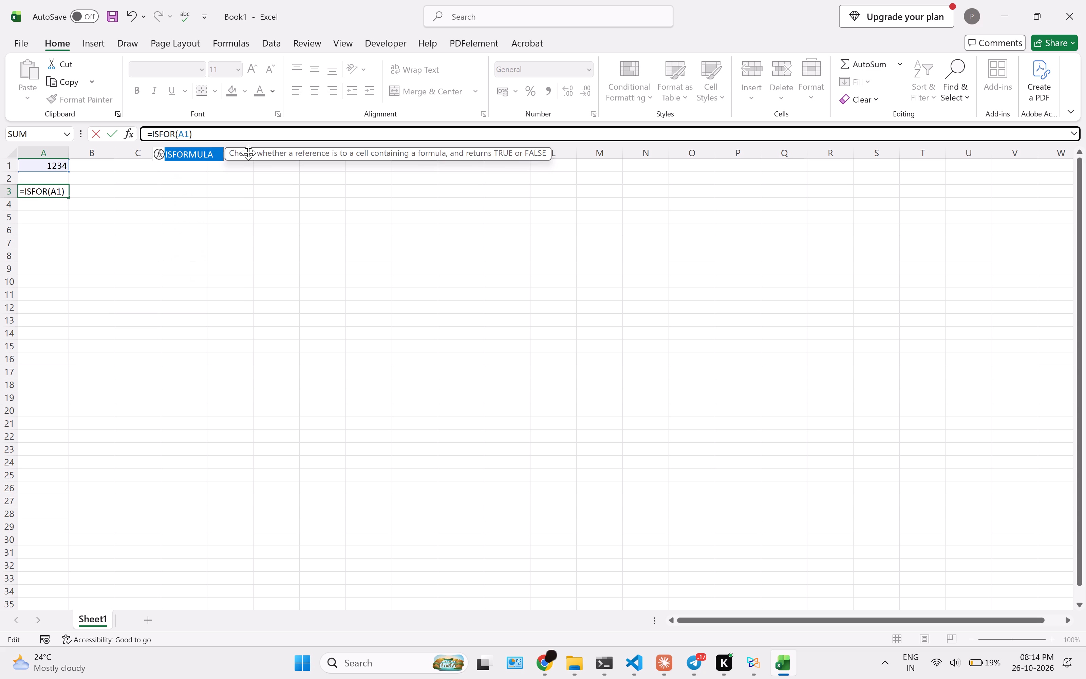
pyautogui.press('Return')
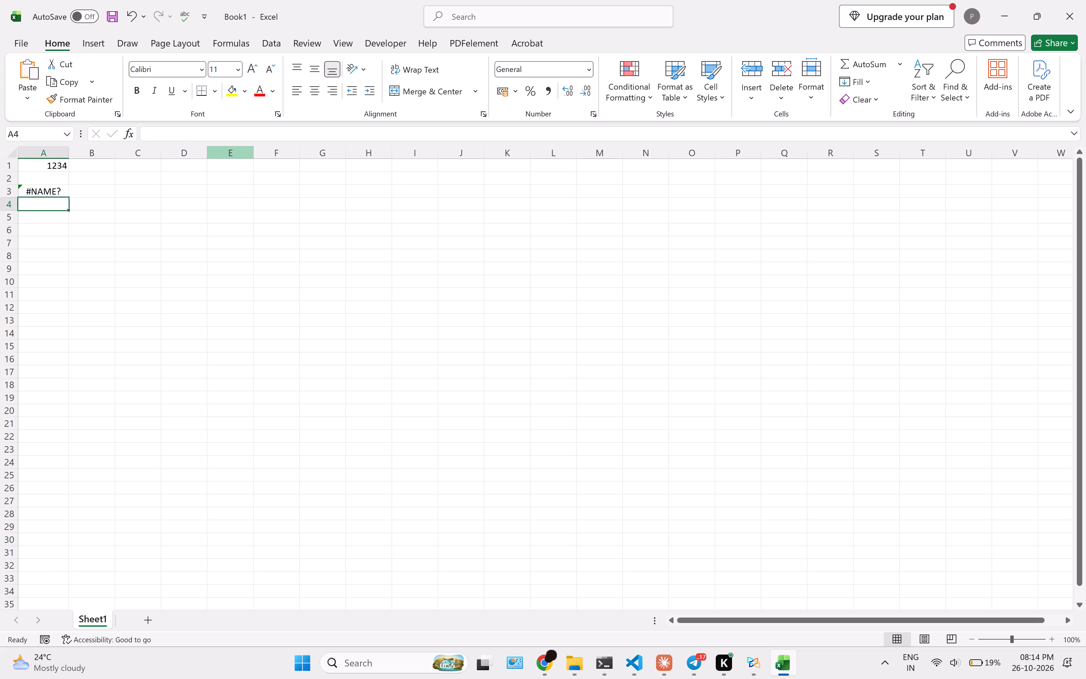
# Replace the number in cell A1 with today().
pyautogui.click(64, 192)
pyautogui.click(40, 173)
pyautogui.click(44, 163)
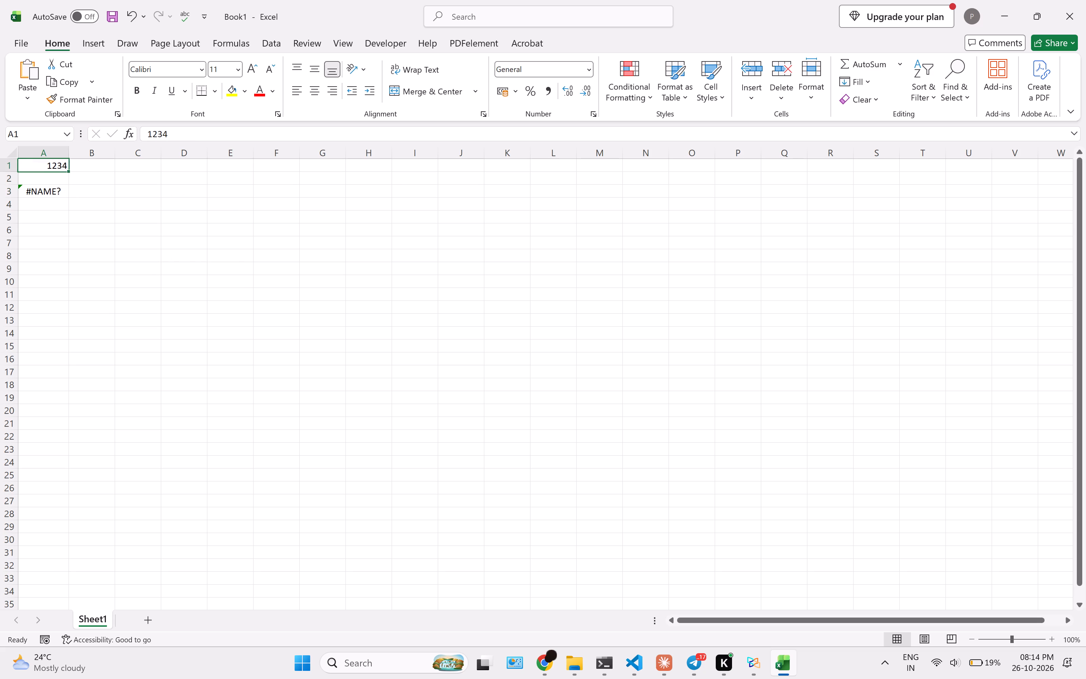
pyautogui.moveTo(187, 130); pyautogui.dragTo(82, 126)
pyautogui.press('t')
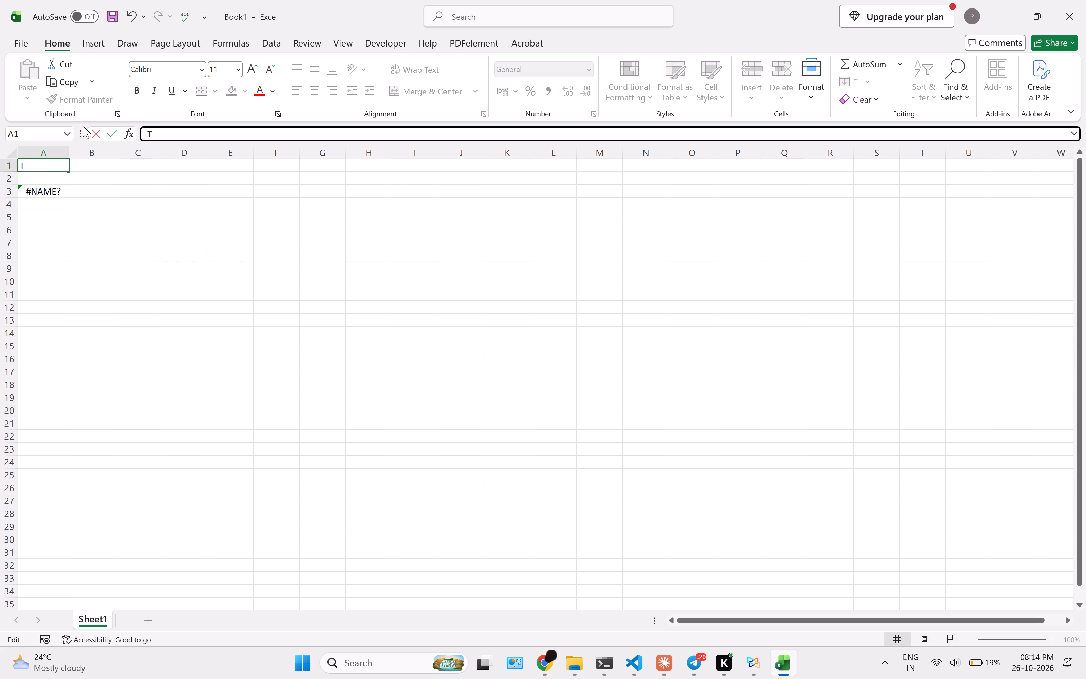
pyautogui.press('BackSpace')
pyautogui.write('today')
pyautogui.write('()')
pyautogui.press('Return')
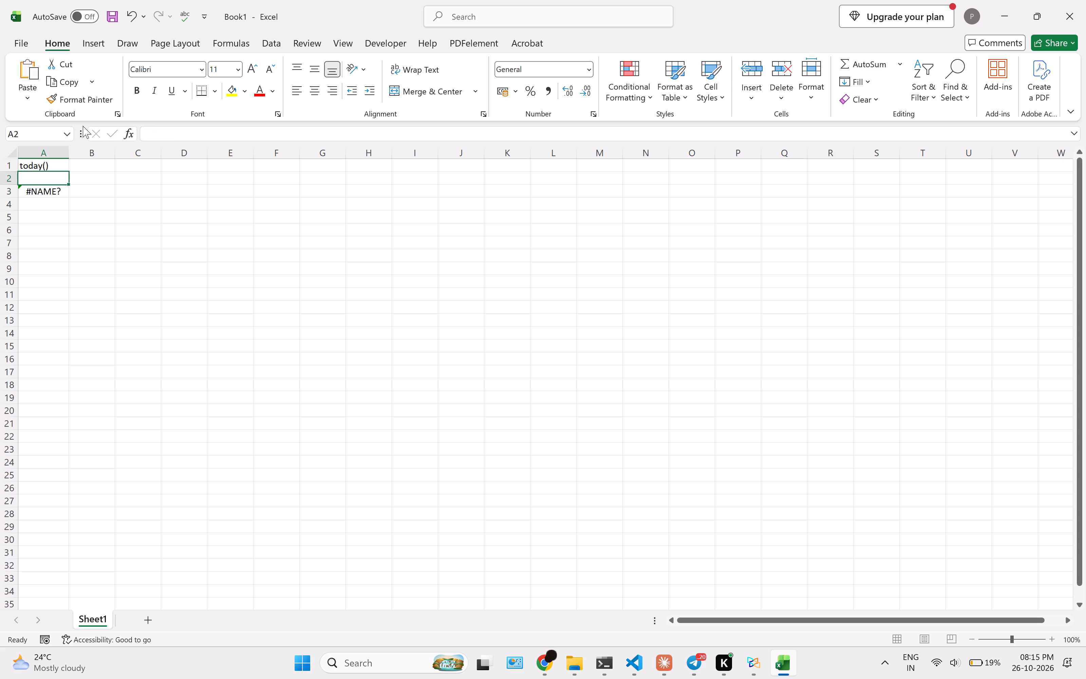
pyautogui.press('BackSpace')
# Add an equals sign in front of the entry in cell A1 so it becomes the formula =today().
pyautogui.press('Up')
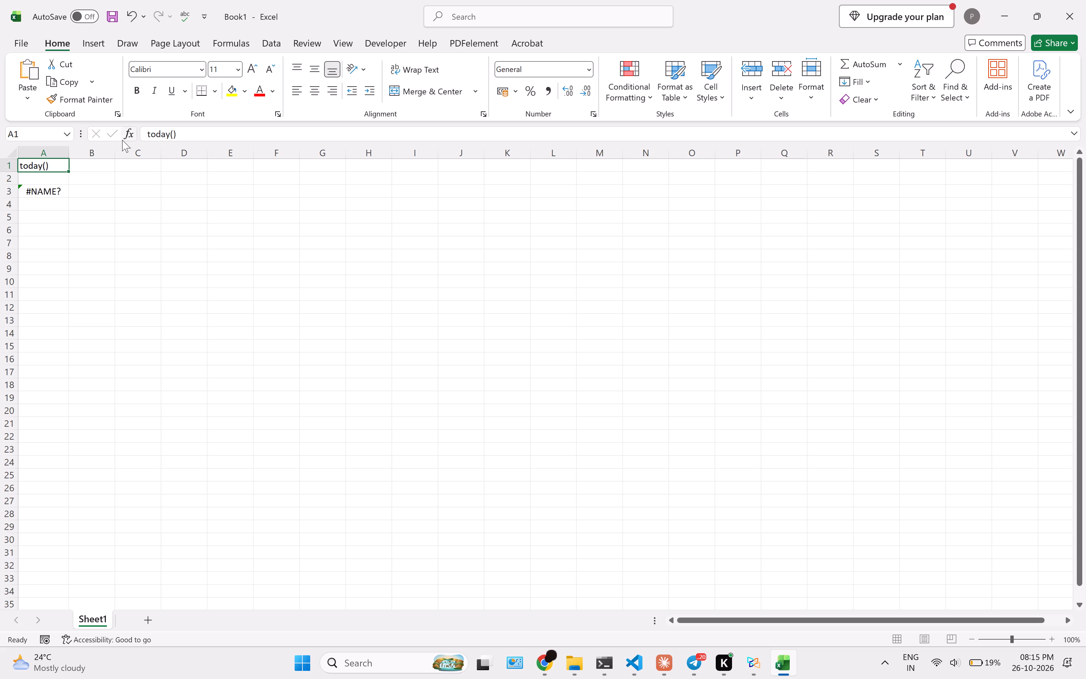
pyautogui.click(147, 132)
pyautogui.press('=')
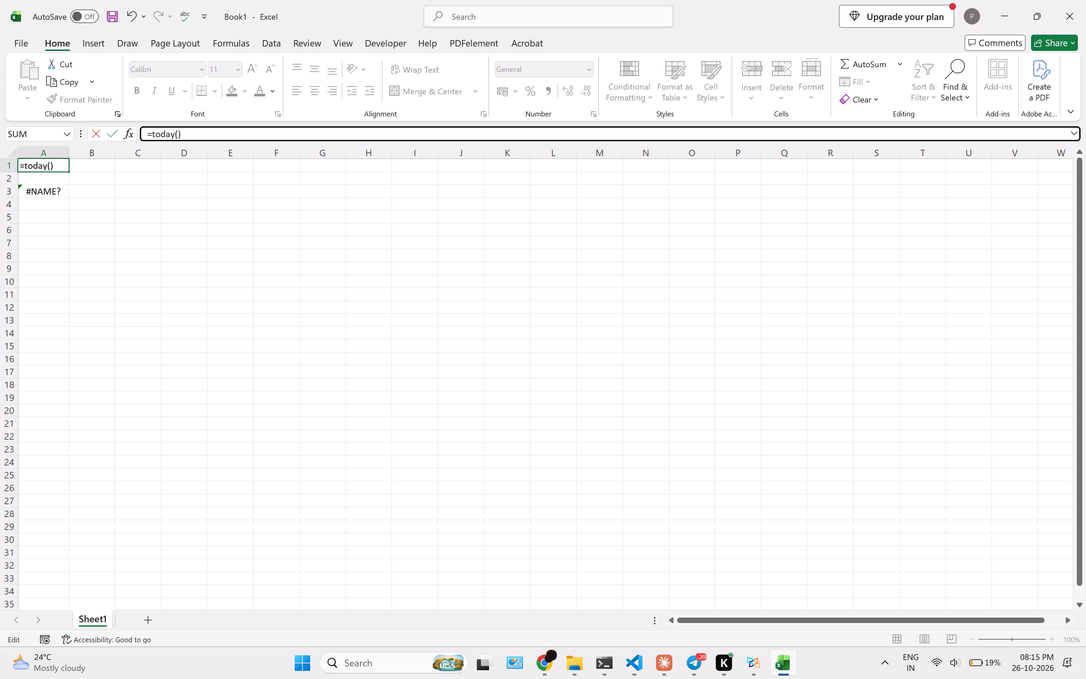
pyautogui.click(564, 238)
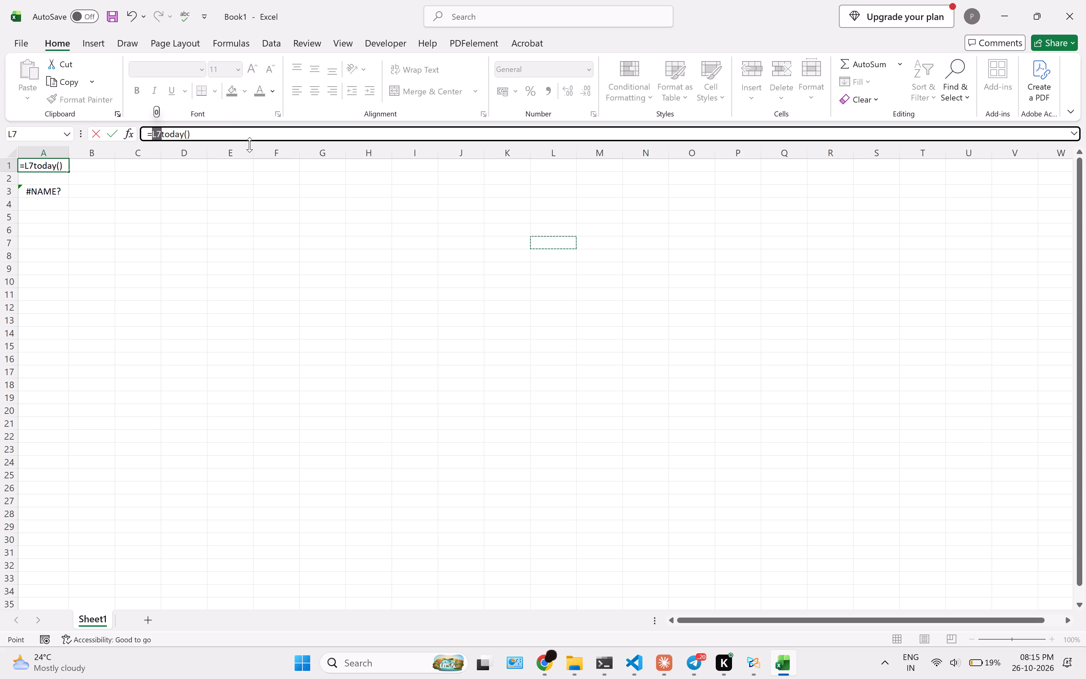
pyautogui.press('BackSpace')
pyautogui.click(240, 149)
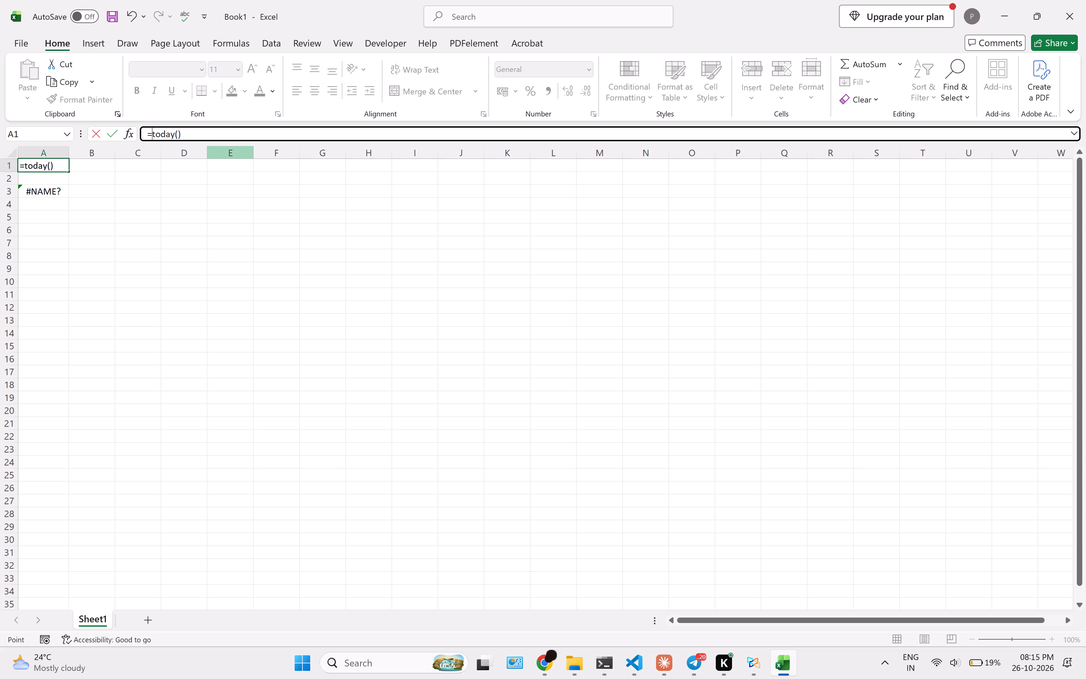
pyautogui.press('BackSpace')
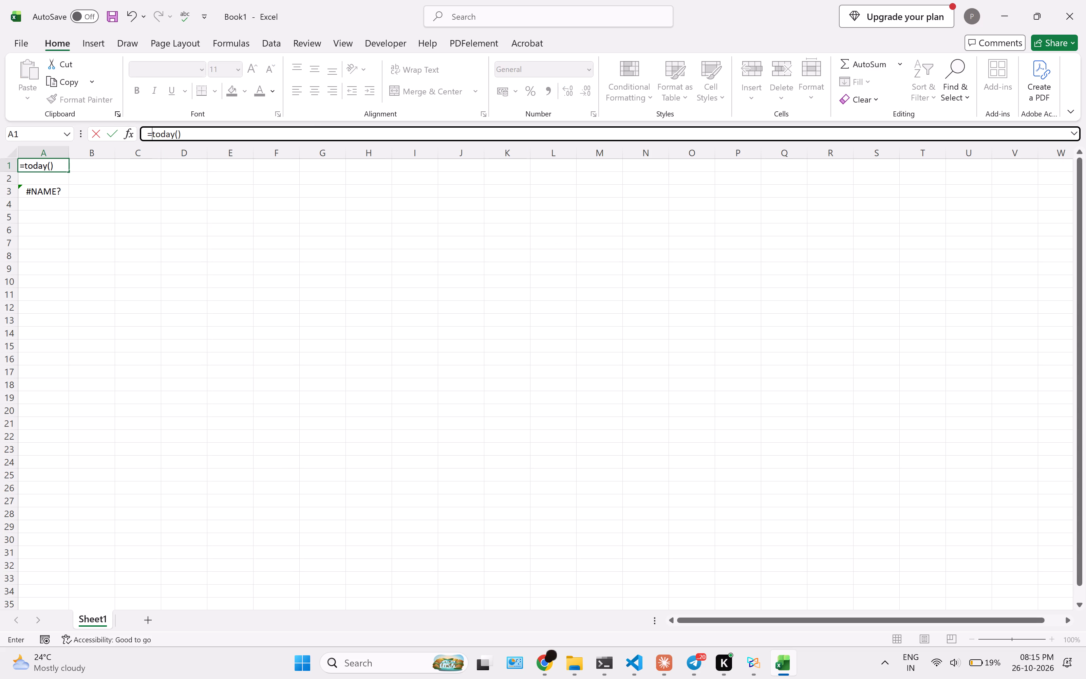
pyautogui.click(199, 137)
pyautogui.press('Return')
# Complete the function name in cell A3 so the formula reads =ISFORMULA(A1).
pyautogui.click(46, 193)
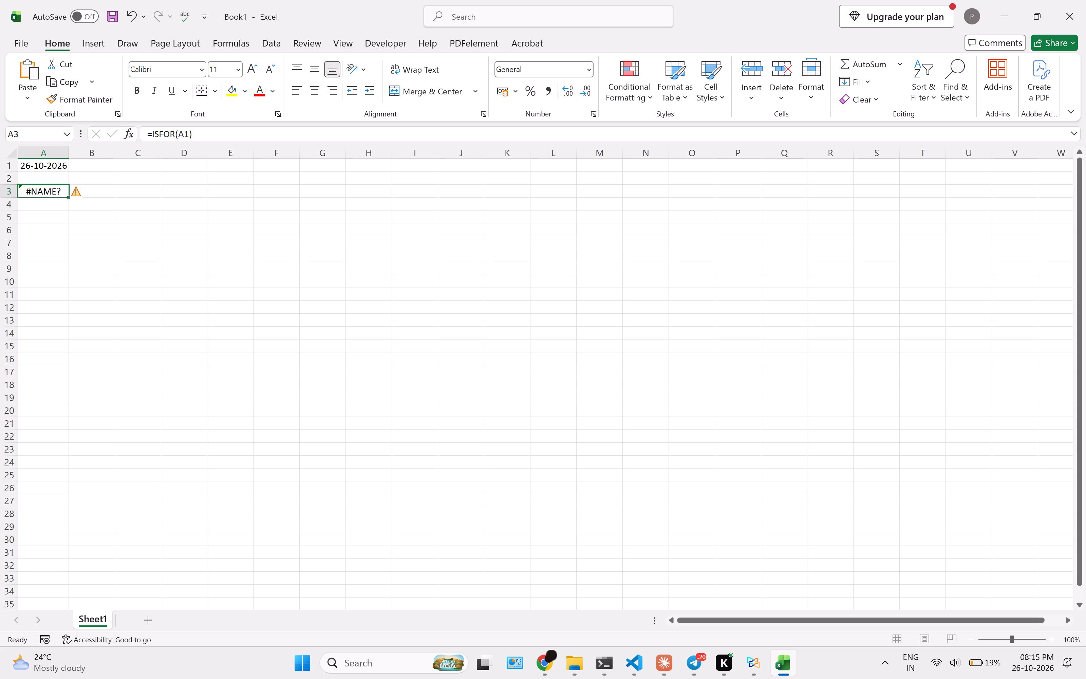
pyautogui.hotkey('ctrl', 'a')
pyautogui.hotkey('ctrl', 'BackSpace')
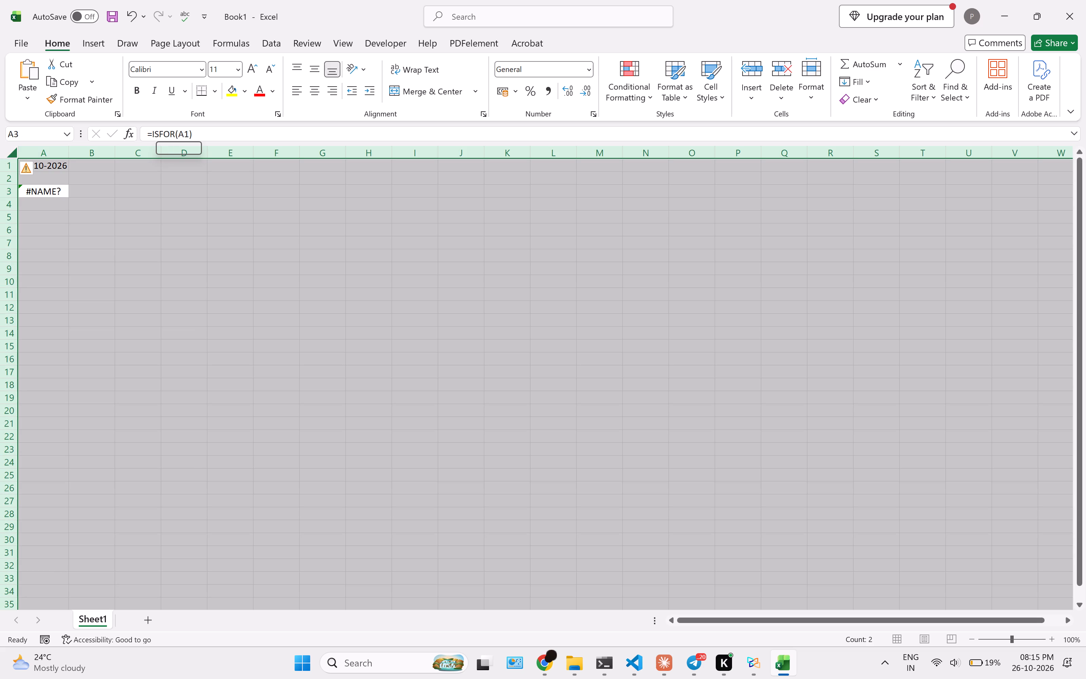
pyautogui.click(178, 134)
pyautogui.click(171, 139)
pyautogui.click(172, 137)
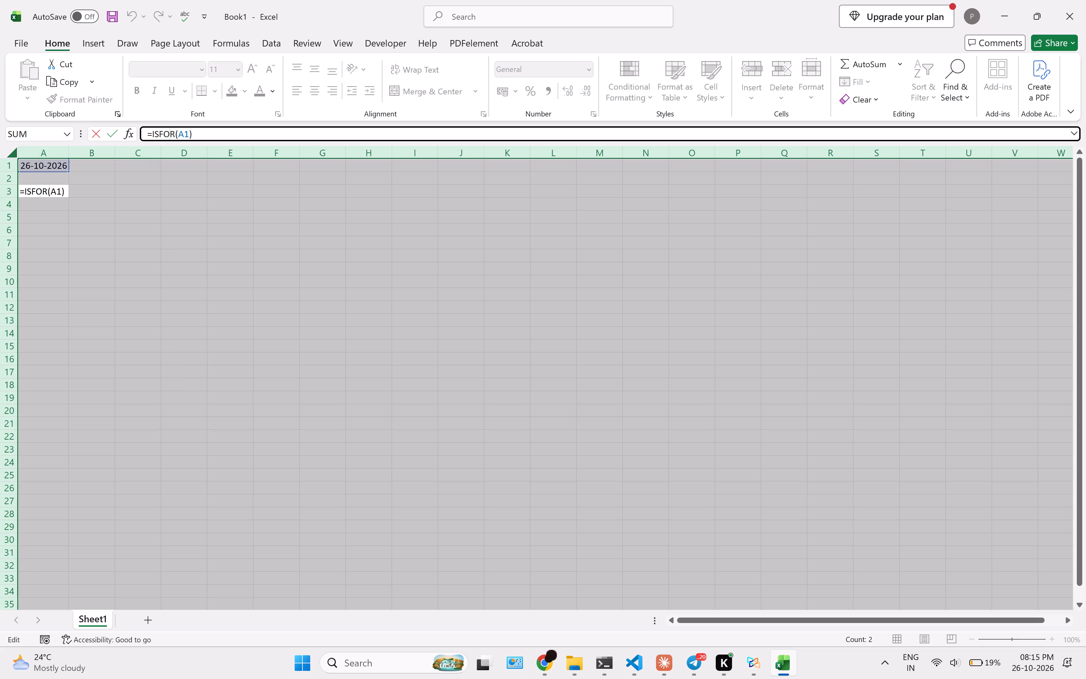
pyautogui.press('Right')
pyautogui.write('MUE')
pyautogui.press('BackSpace')
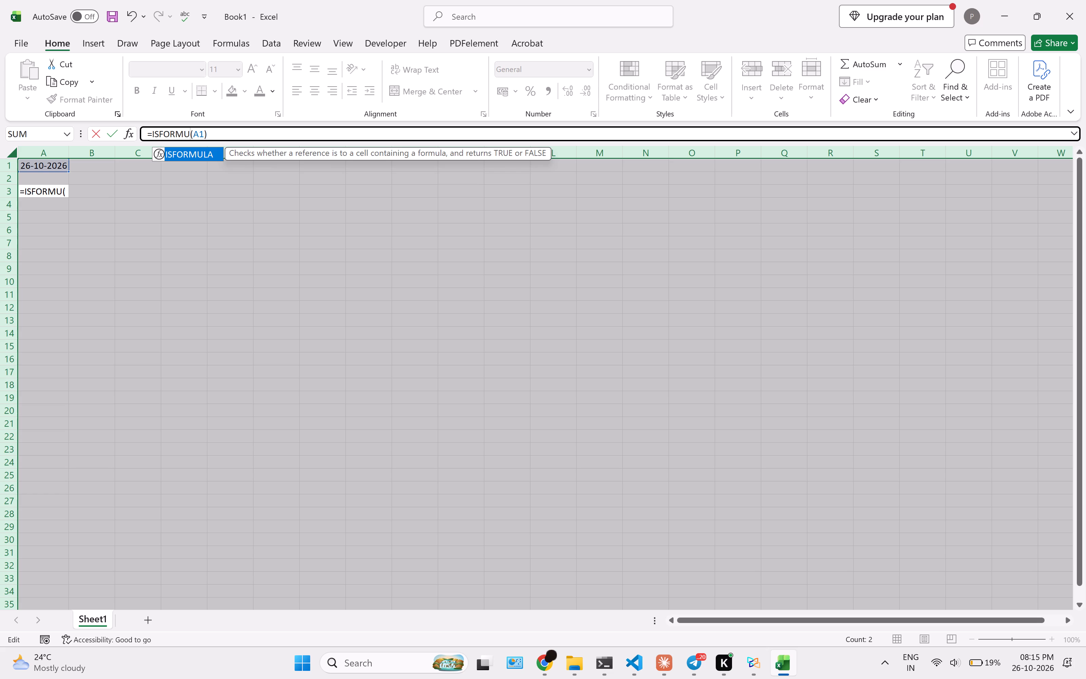
pyautogui.write('LA')
pyautogui.click(187, 165)
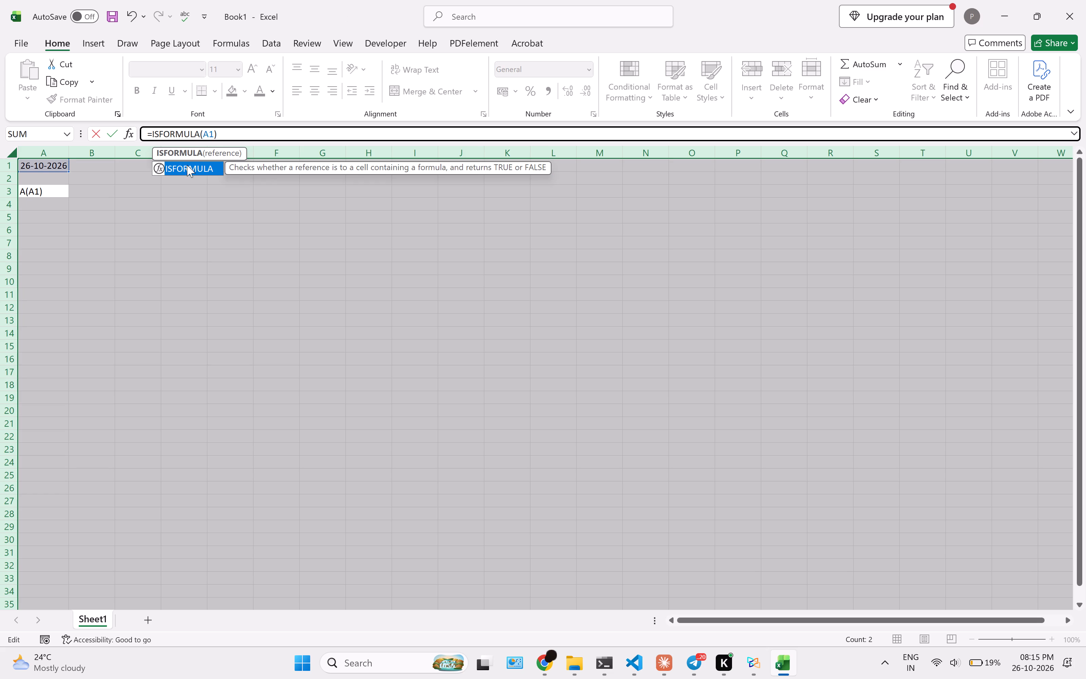
pyautogui.click(234, 137)
pyautogui.press('Return')
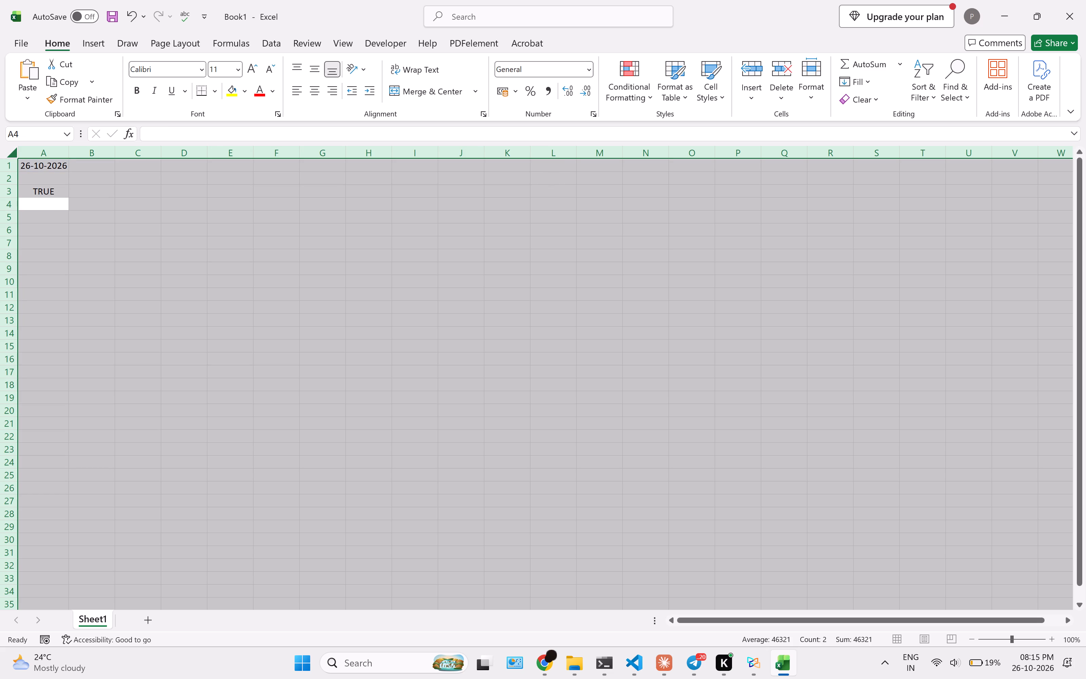
# With only cell A3 selected, capture a screen snip of the formula bar and rows 1 to 3 of columns A to D, and copy it.
pyautogui.click(97, 253)
pyautogui.click(33, 190)
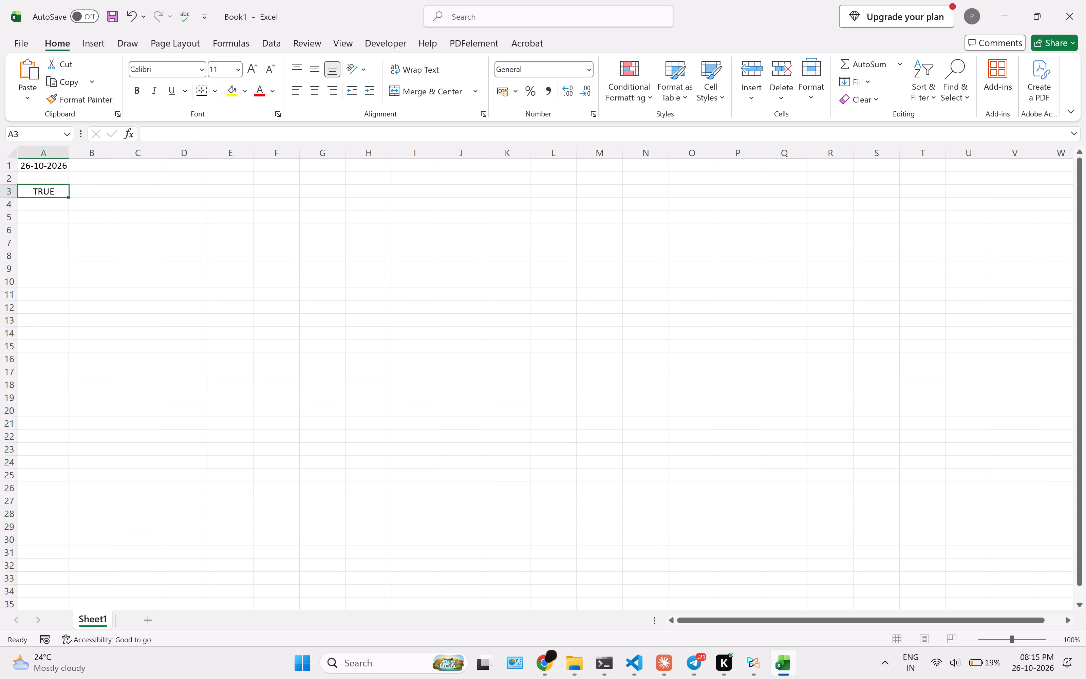
pyautogui.press('shift+super+s')
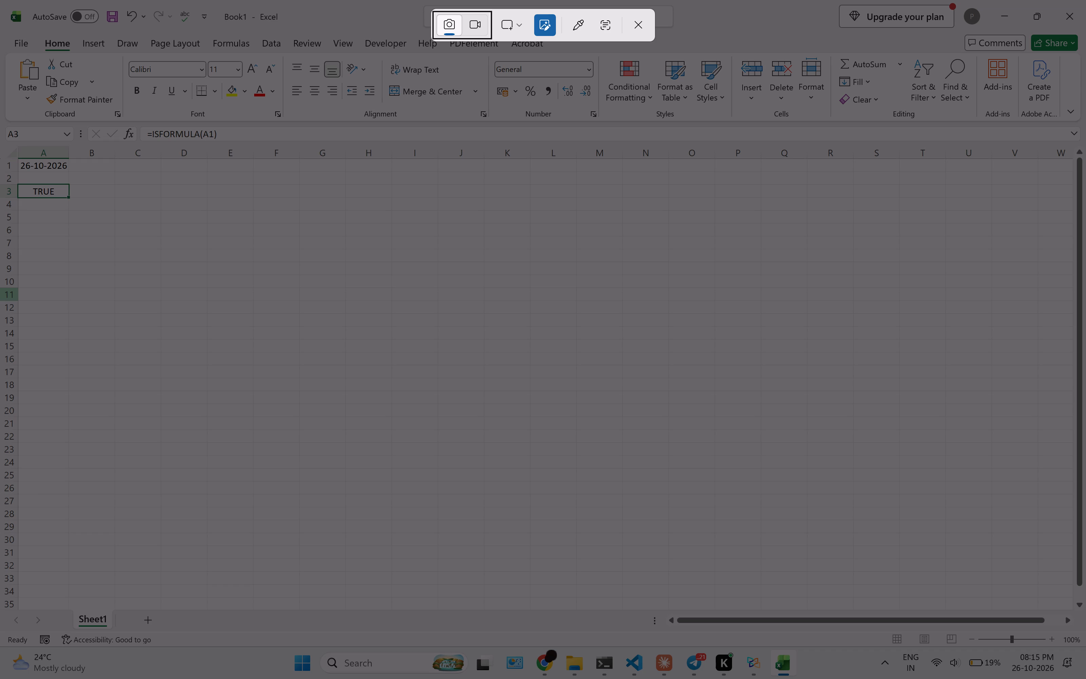
pyautogui.moveTo(0, 123); pyautogui.dragTo(226, 206)
pyautogui.hotkey('ctrl', 'c')
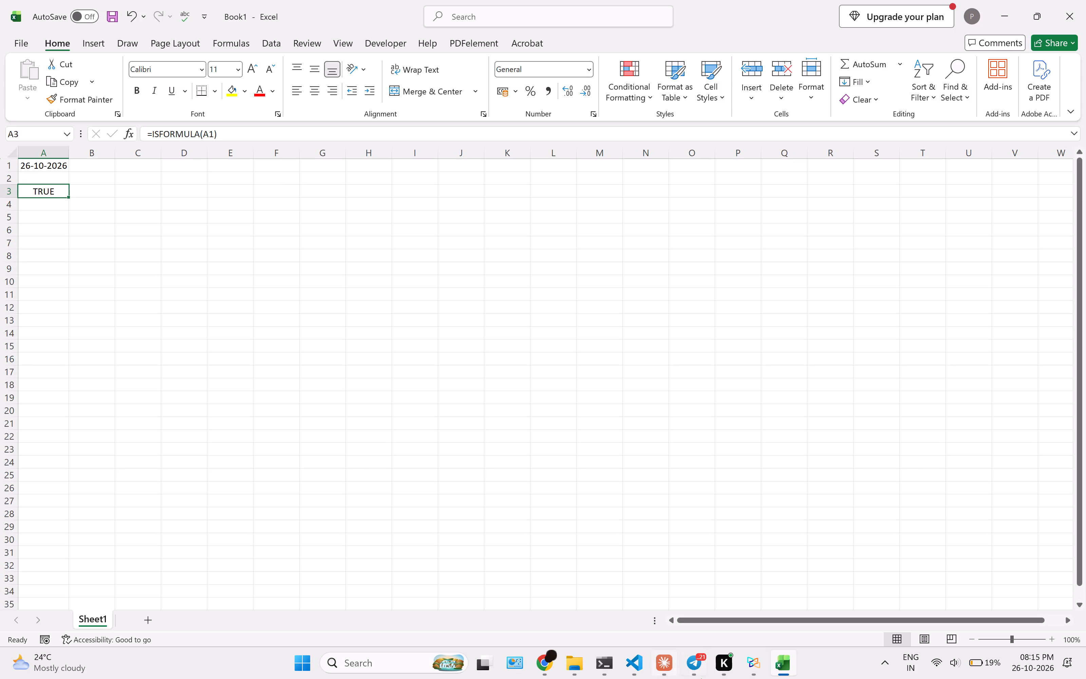
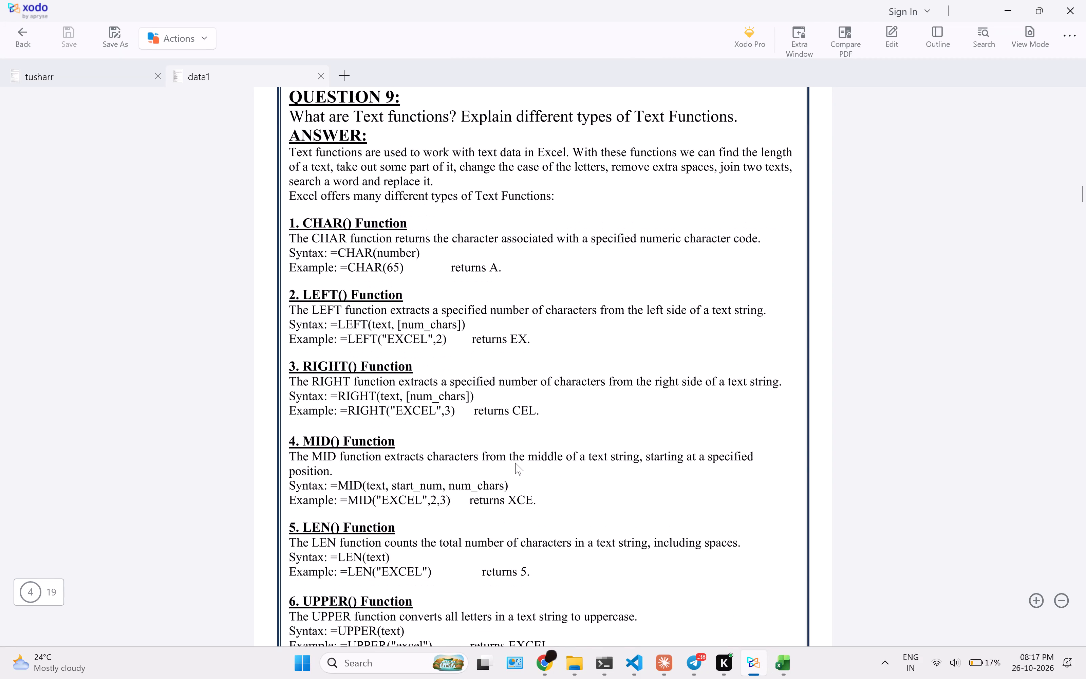
# Switch from the data1 PDF to the Excel workbook and replace the CHAR formula in cell A1 with the text Penguin.
pyautogui.scroll(-1, 515, 463)
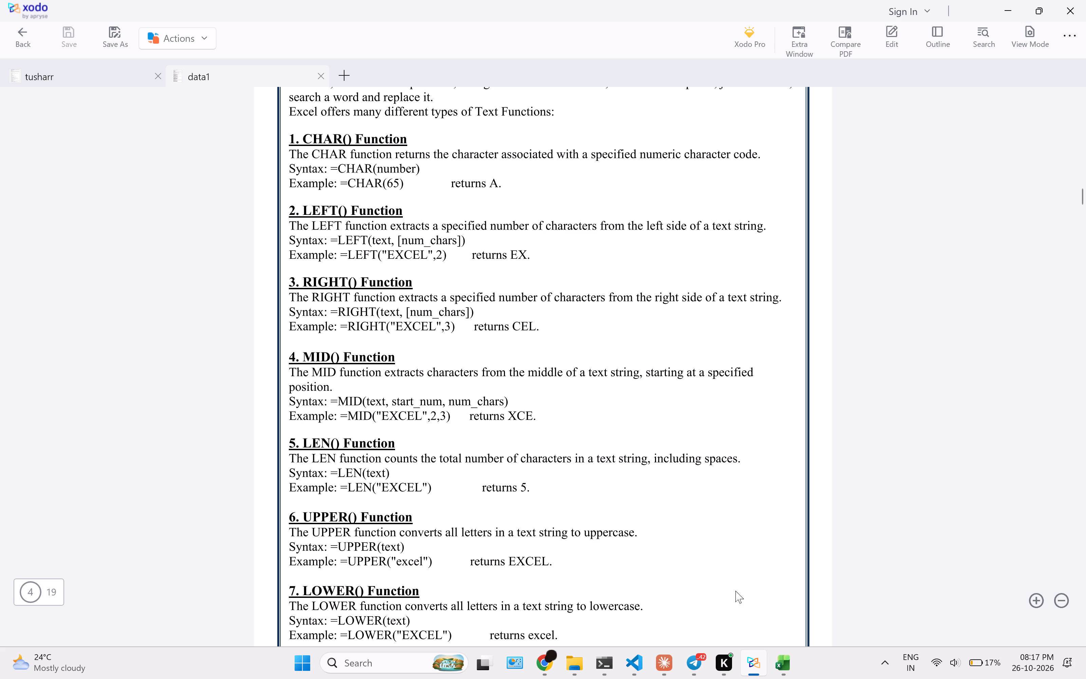
pyautogui.click(783, 669)
pyautogui.click(46, 166)
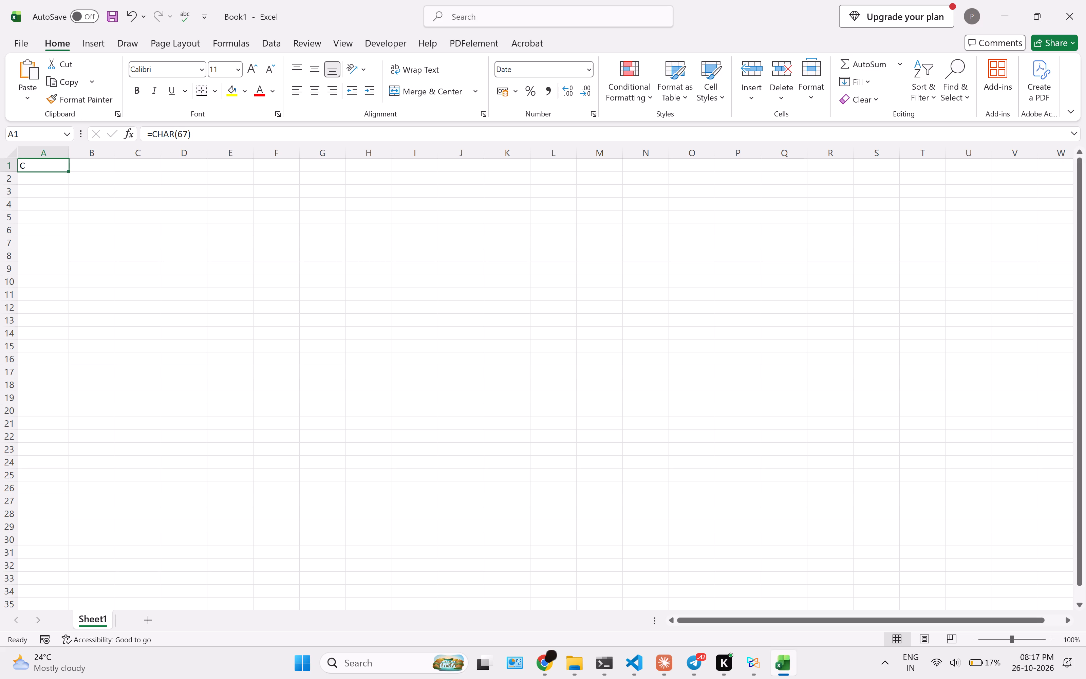
pyautogui.moveTo(216, 133); pyautogui.dragTo(115, 145)
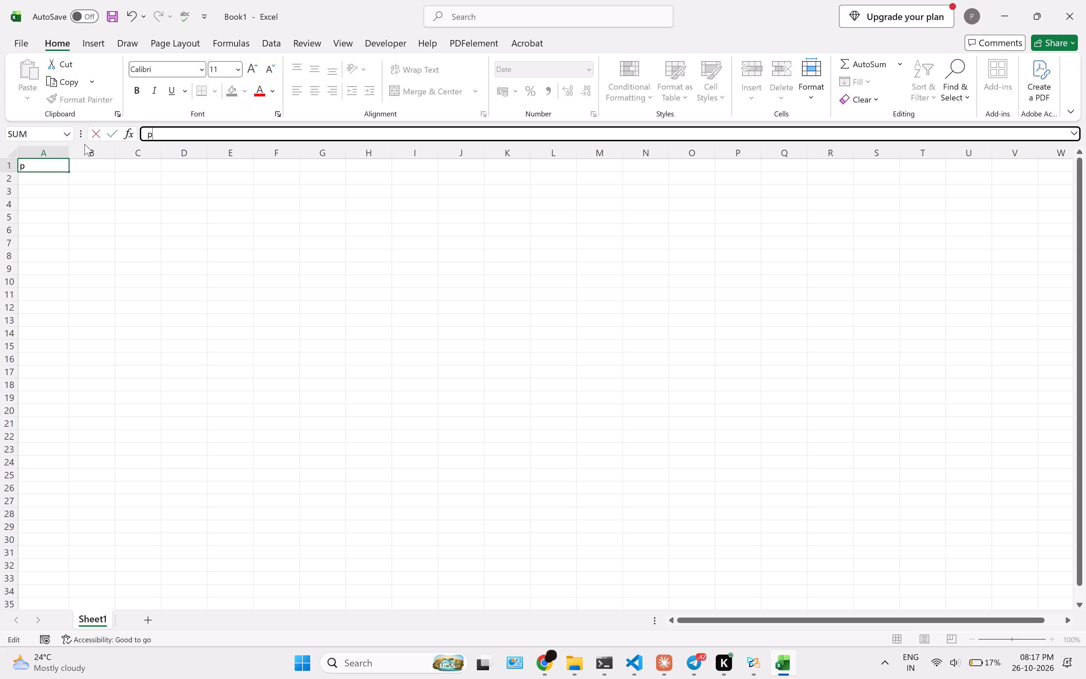
pyautogui.press('BackSpace')
pyautogui.click(41, 182)
# Enter the formula =RIGHT(A1, 4) in cell A3.
pyautogui.click(39, 187)
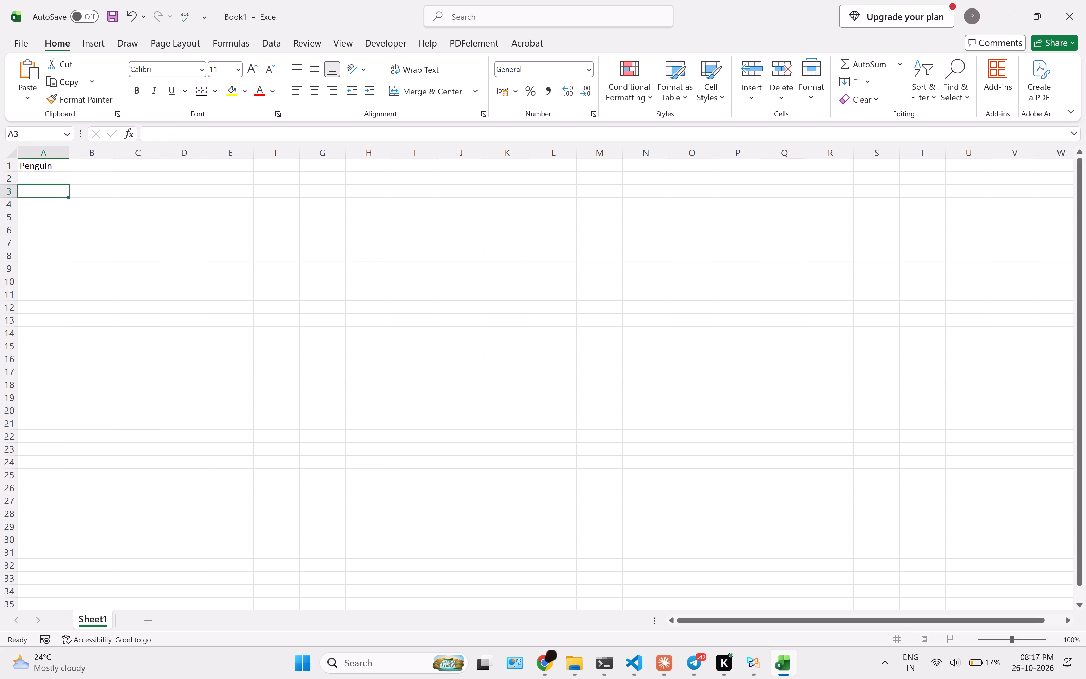
pyautogui.click(181, 137)
pyautogui.write('ri')
pyautogui.press('BackSpace')
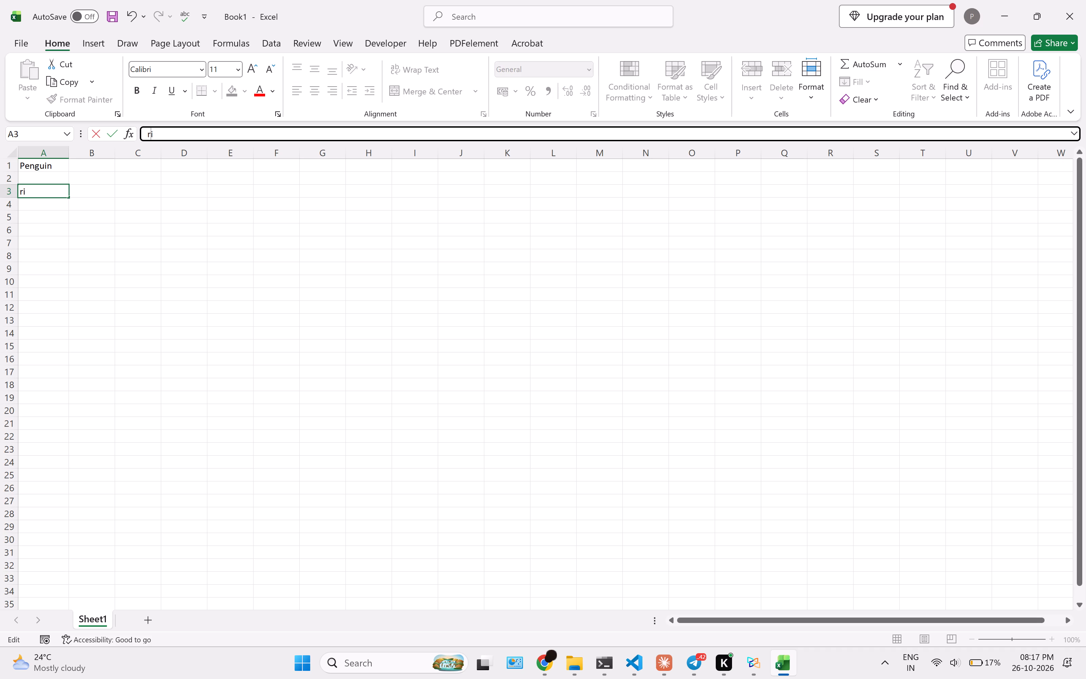
pyautogui.press('BackSpace')
pyautogui.write('=right')
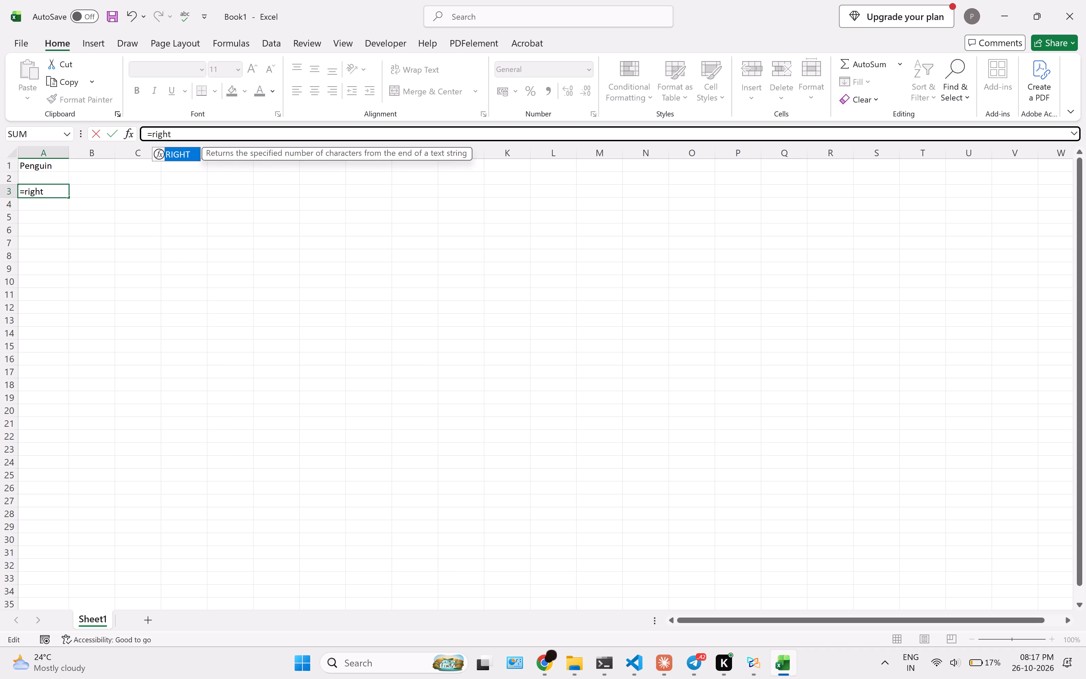
pyautogui.press('Tab')
pyautogui.hotkey('shift', '(')
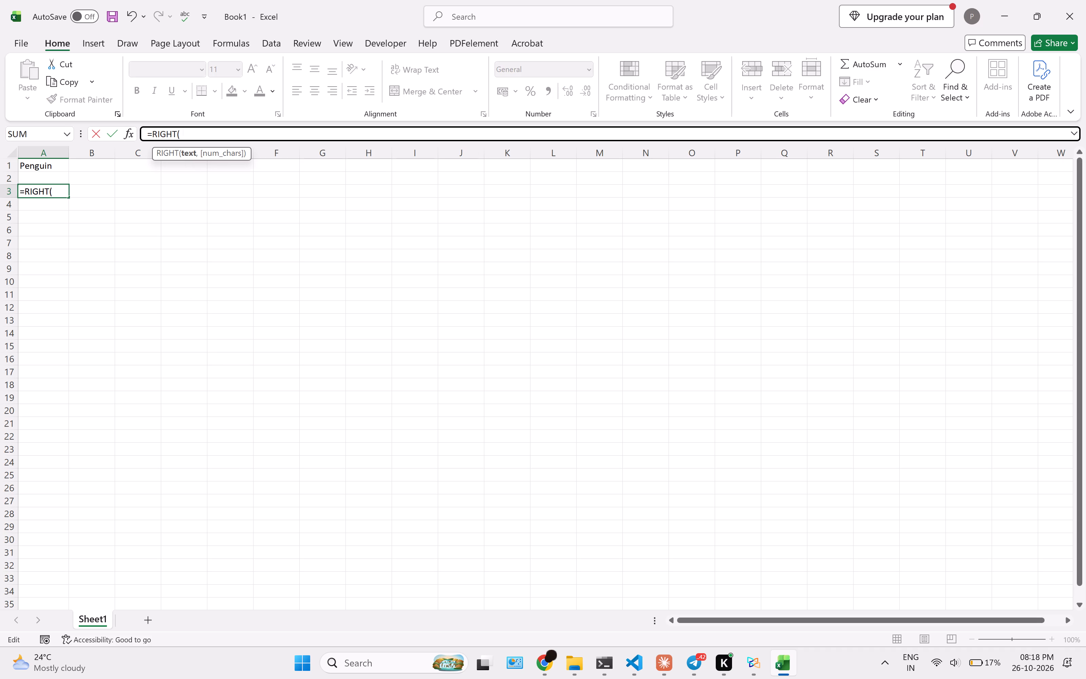
pyautogui.press('BackSpace')
pyautogui.press('a')
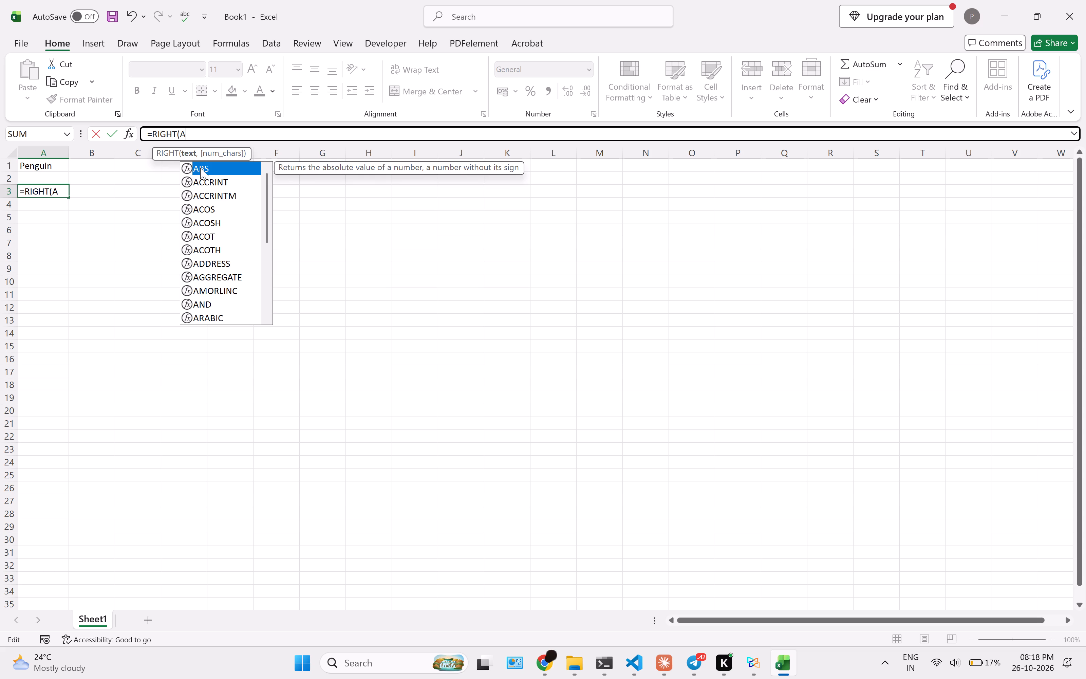
pyautogui.press('1')
pyautogui.write(',')
pyautogui.press('space')
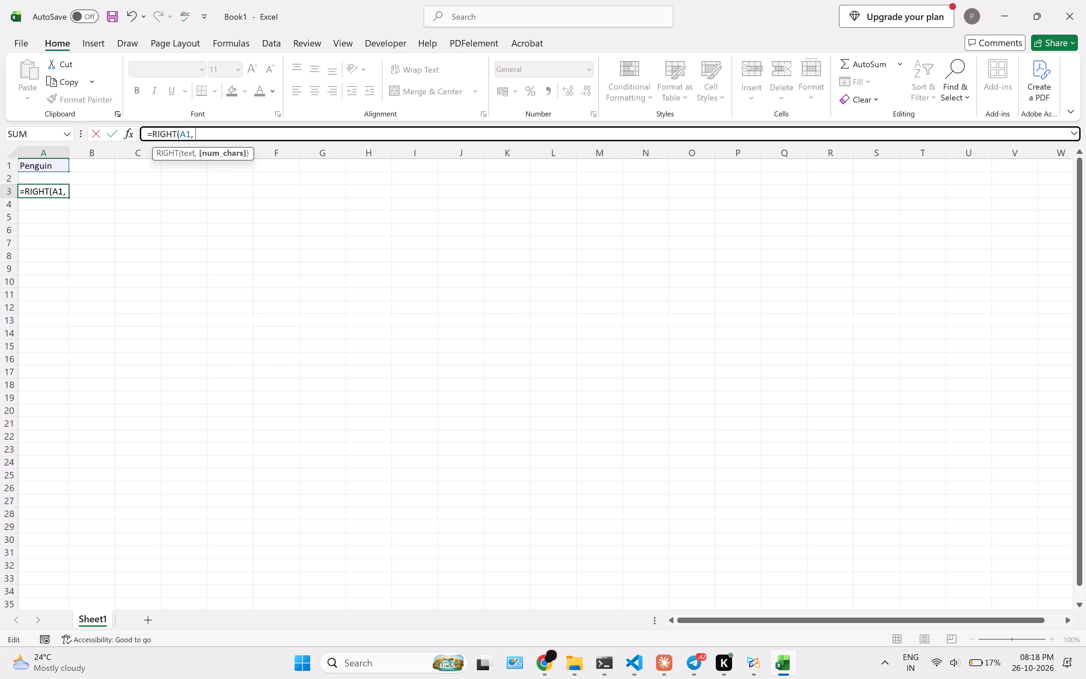
pyautogui.press('4')
pyautogui.hotkey('shift', ')')
pyautogui.press('Return')
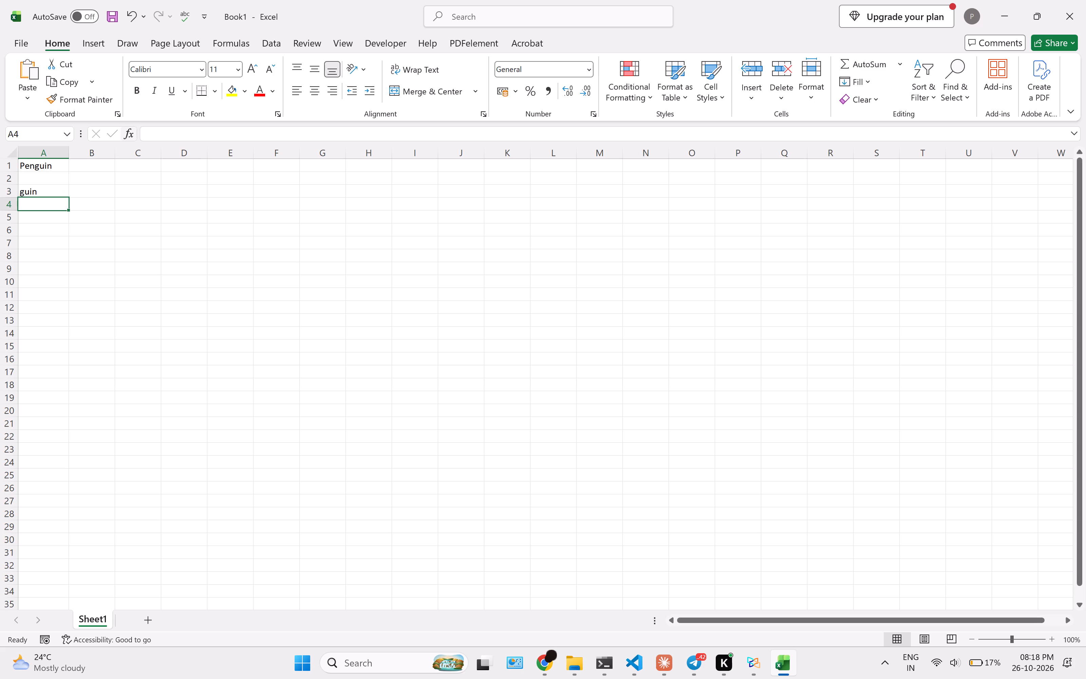
# With cell A3 selected, capture a screen snip of the formula bar and rows 1 to 3 of columns A to D, and copy it.
pyautogui.click(39, 190)
pyautogui.press('shift+super+s')
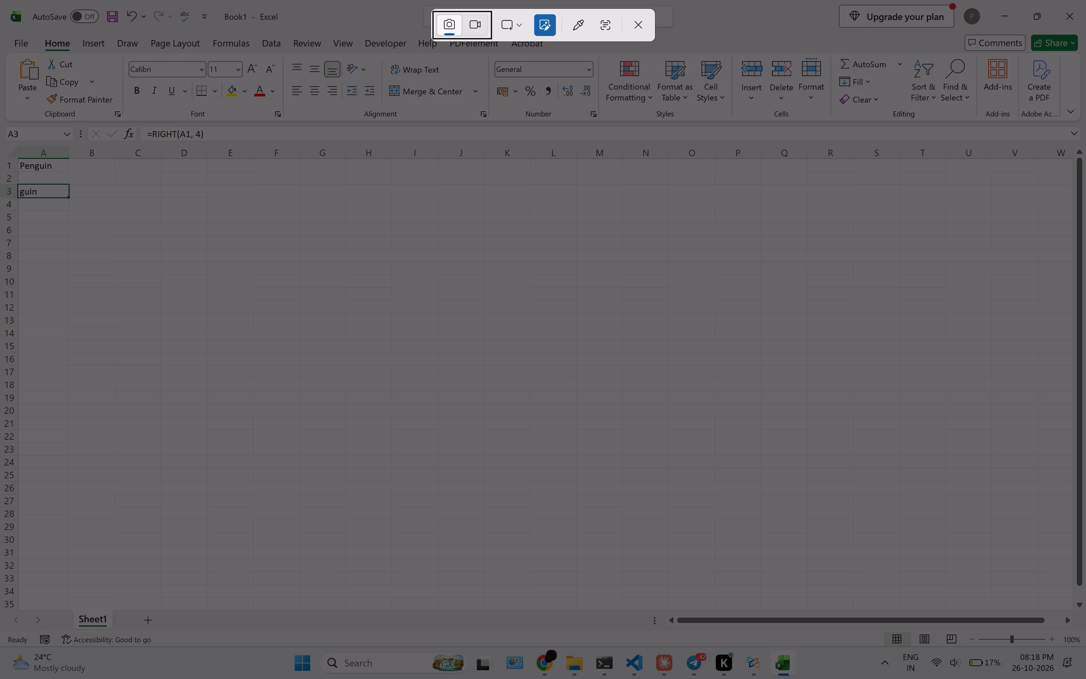
pyautogui.moveTo(0, 123); pyautogui.dragTo(224, 205)
pyautogui.hotkey('ctrl', 'c')
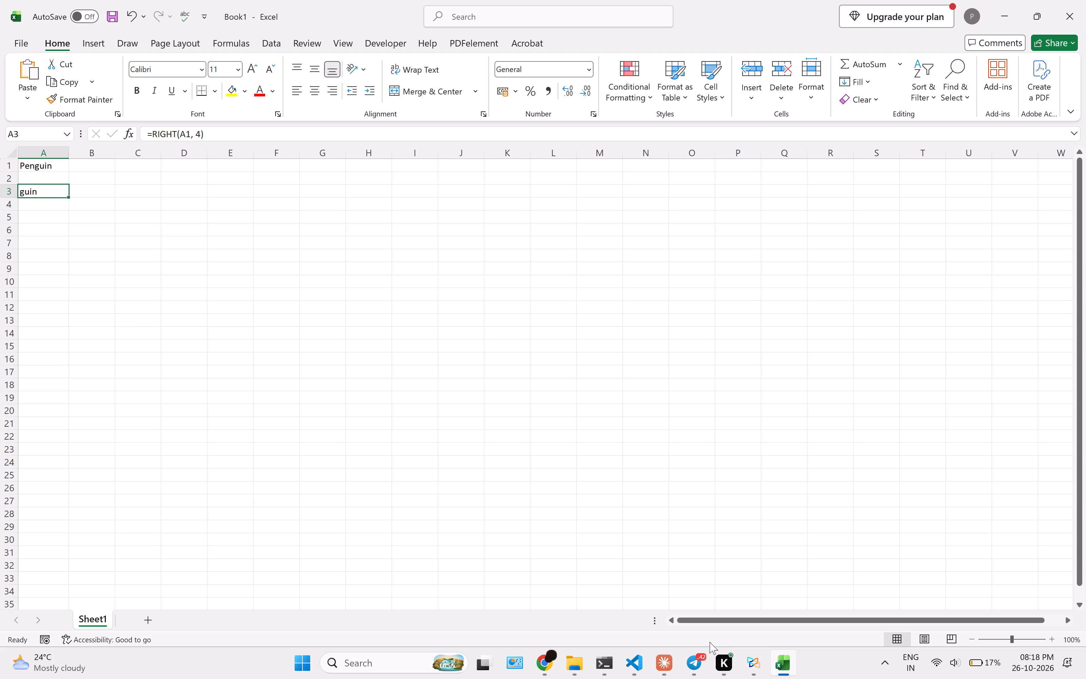
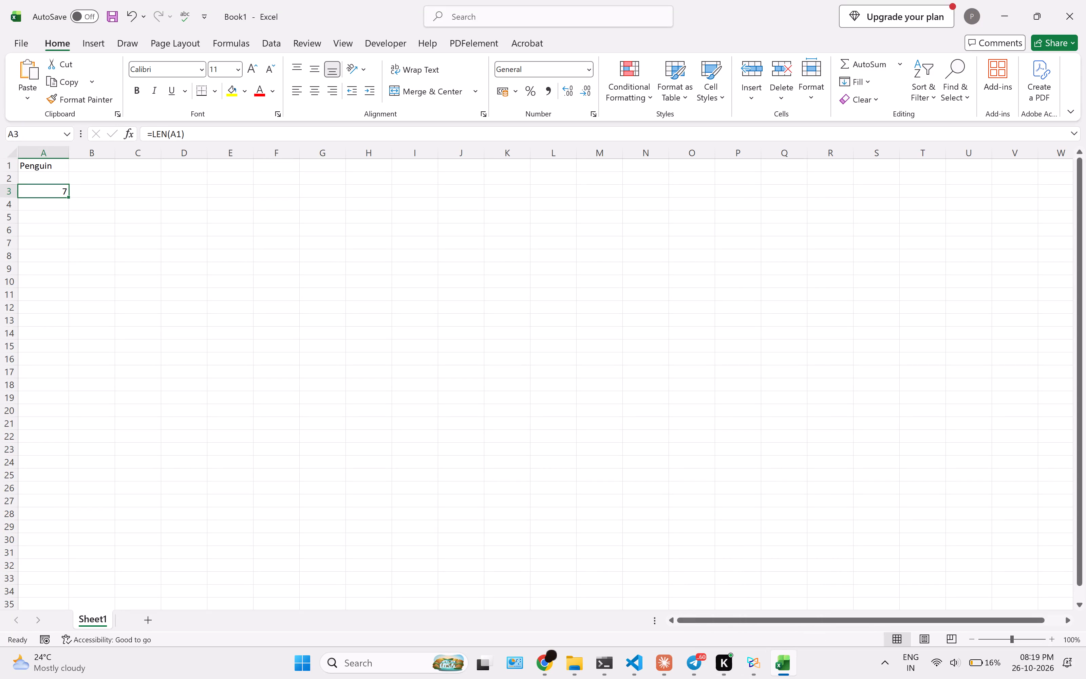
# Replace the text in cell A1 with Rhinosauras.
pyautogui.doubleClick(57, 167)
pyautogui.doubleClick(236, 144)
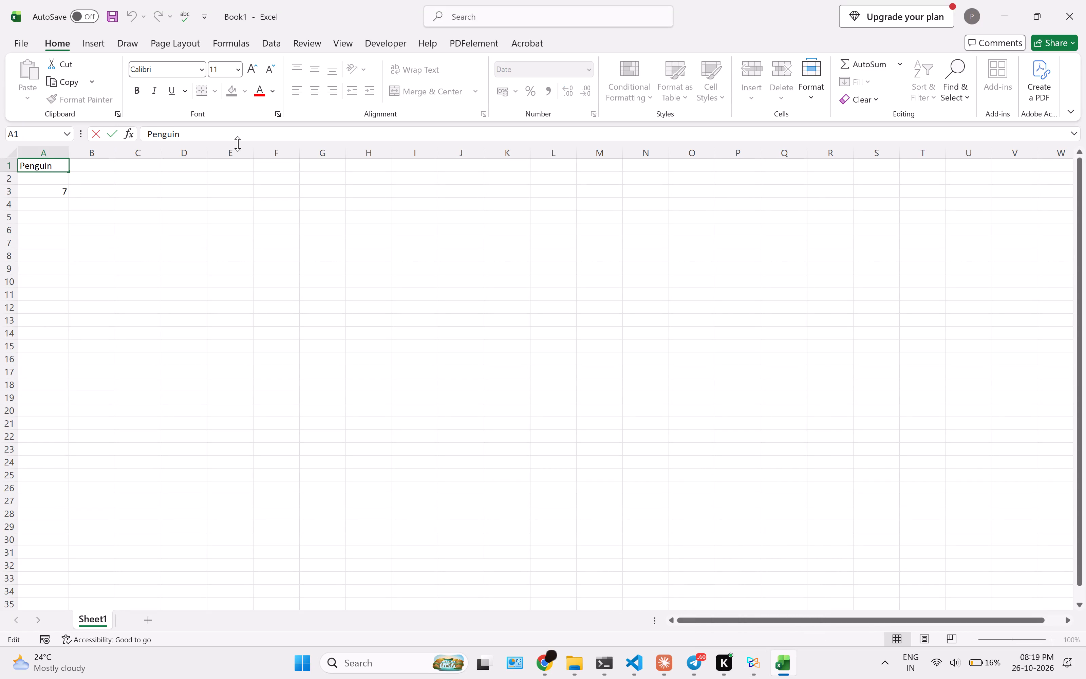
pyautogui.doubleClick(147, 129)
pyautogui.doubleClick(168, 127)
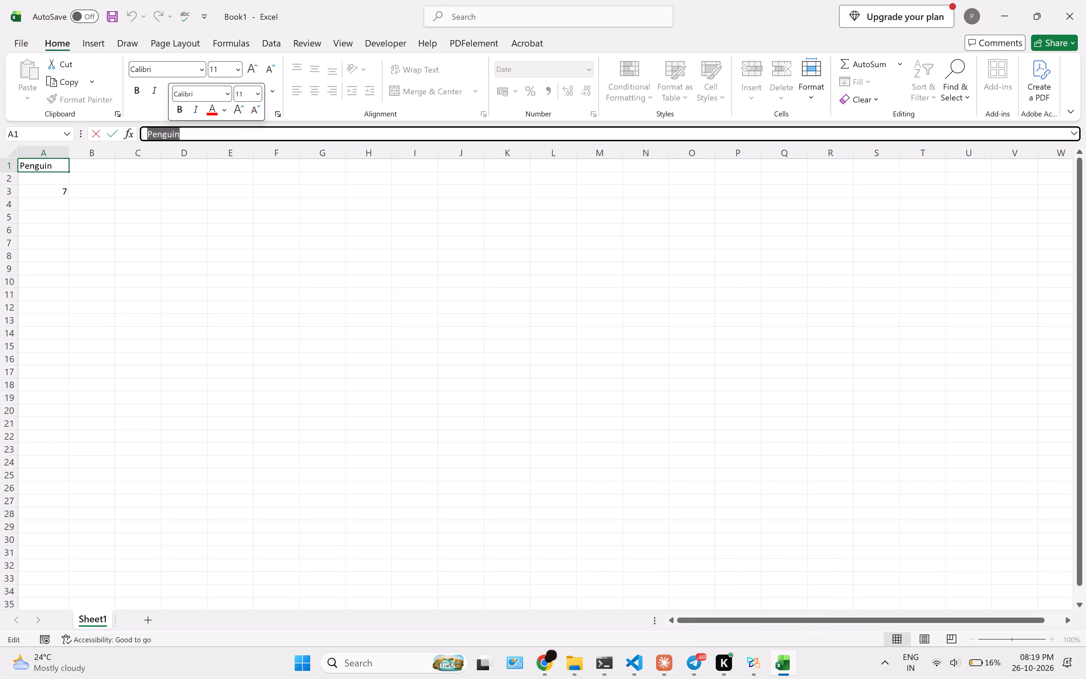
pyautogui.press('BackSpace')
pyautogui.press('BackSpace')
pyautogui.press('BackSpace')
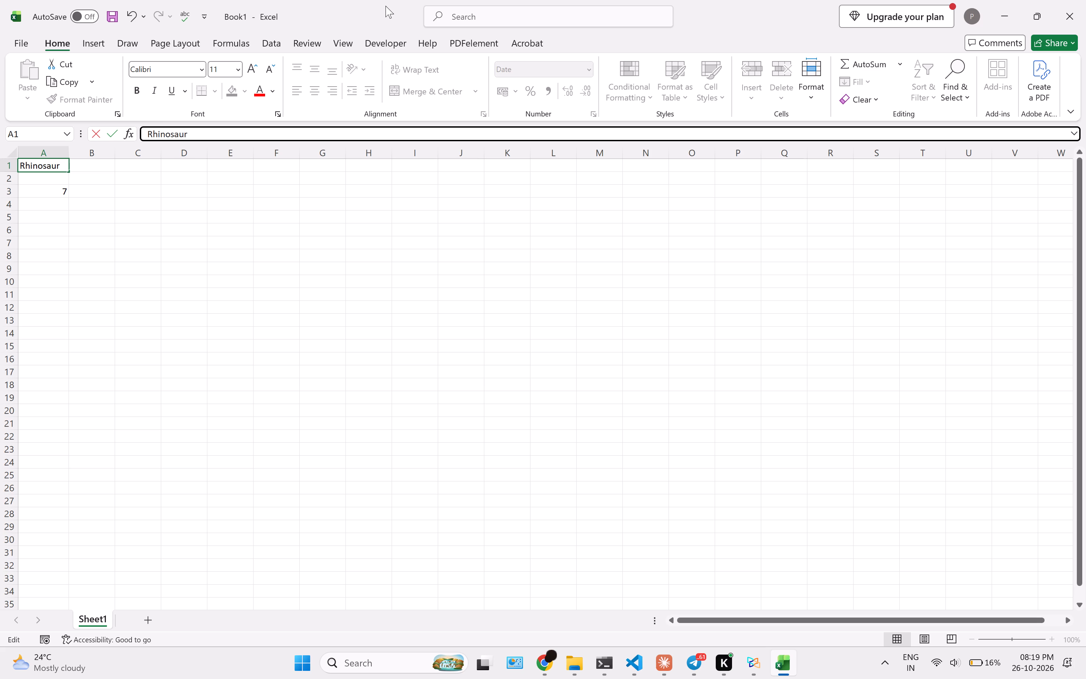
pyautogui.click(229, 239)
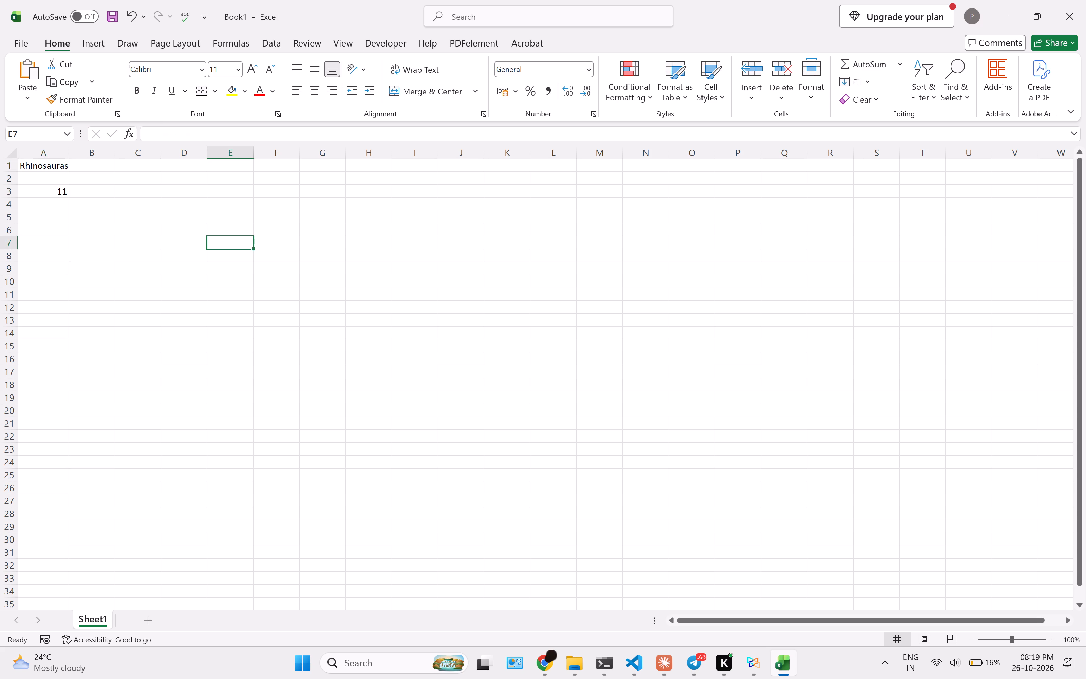
# Switch to Chrome, search Google for rhinosauras, open the suggested spelling's results and copy the corrected word from the search box.
pyautogui.click(558, 673)
pyautogui.click(606, 607)
pyautogui.click(359, 0)
pyautogui.write('rhinosauras')
pyautogui.press('Return')
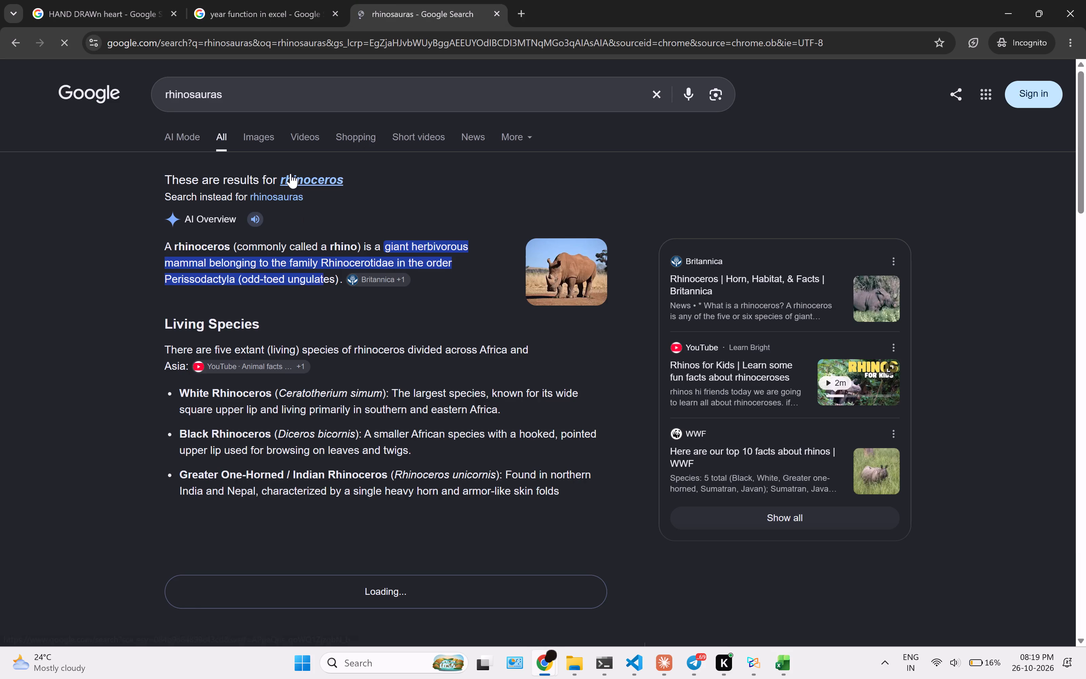
pyautogui.click(291, 173)
pyautogui.doubleClick(173, 97)
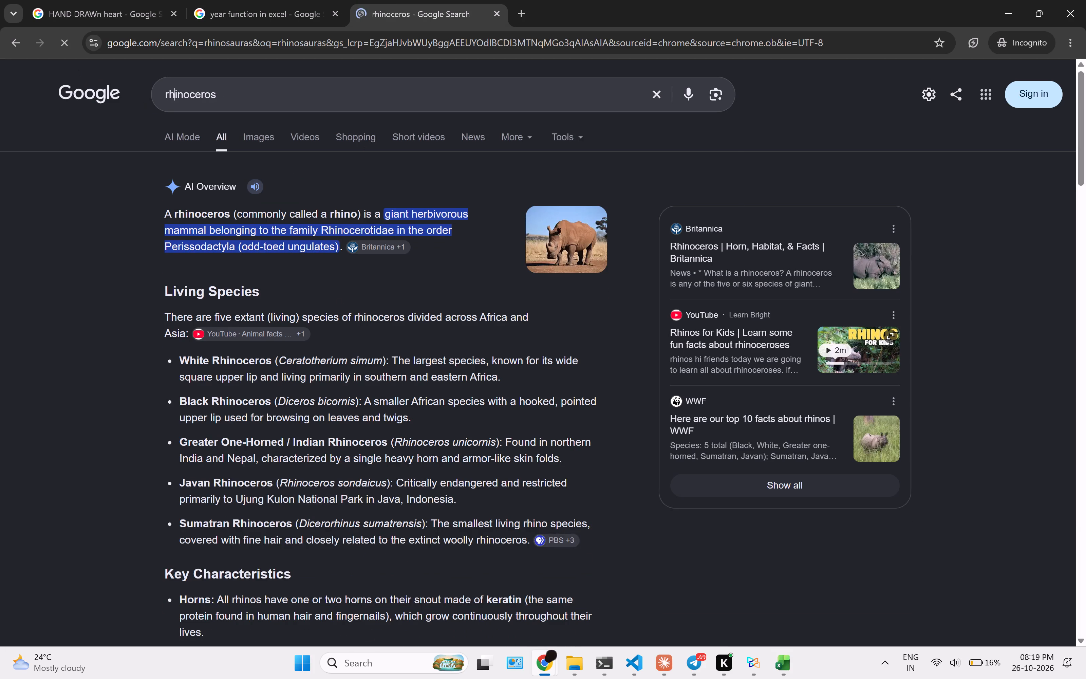
pyautogui.click(212, 107)
pyautogui.doubleClick(211, 101)
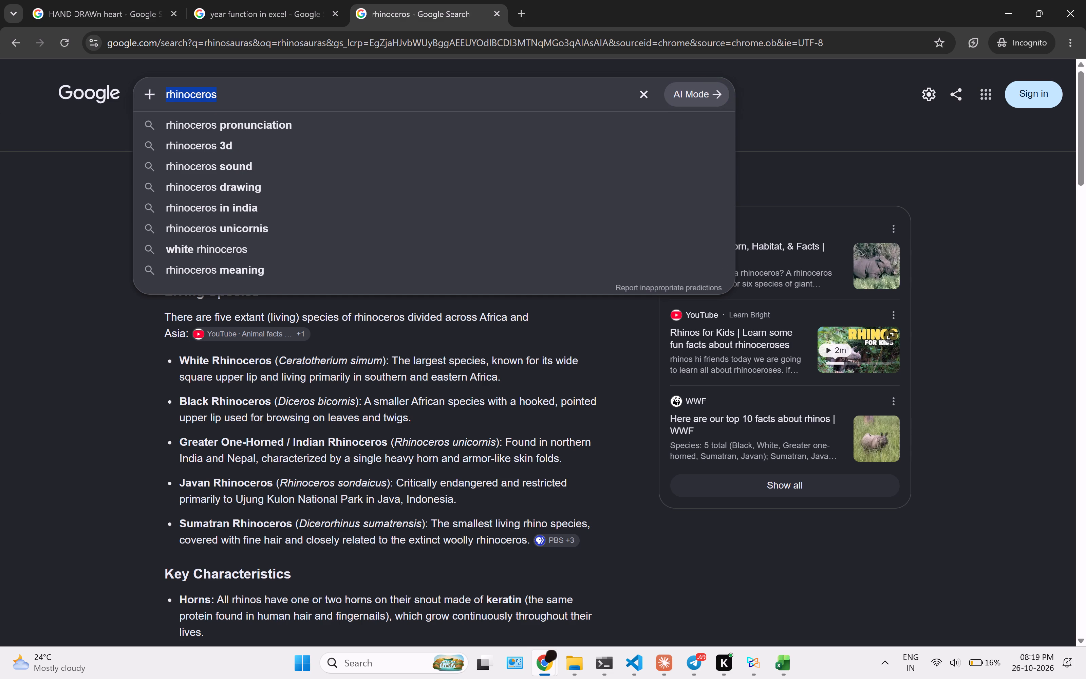
pyautogui.hotkey('ctrl', 'c')
pyautogui.hotkey('ctrl', 'c')
pyautogui.hotkey('ctrl', 'c')
pyautogui.click(85, 333)
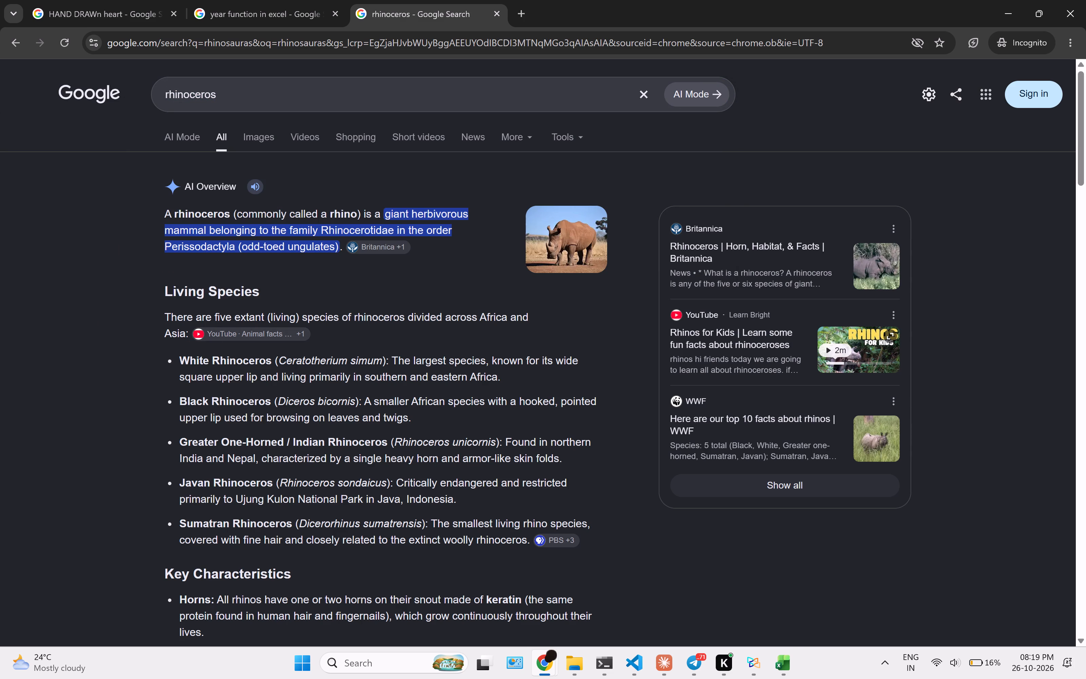
# Switch back to the Excel workbook and replace the text in cell A1 with the copied word, capitalised as Rhinoceros.
pyautogui.click(770, 675)
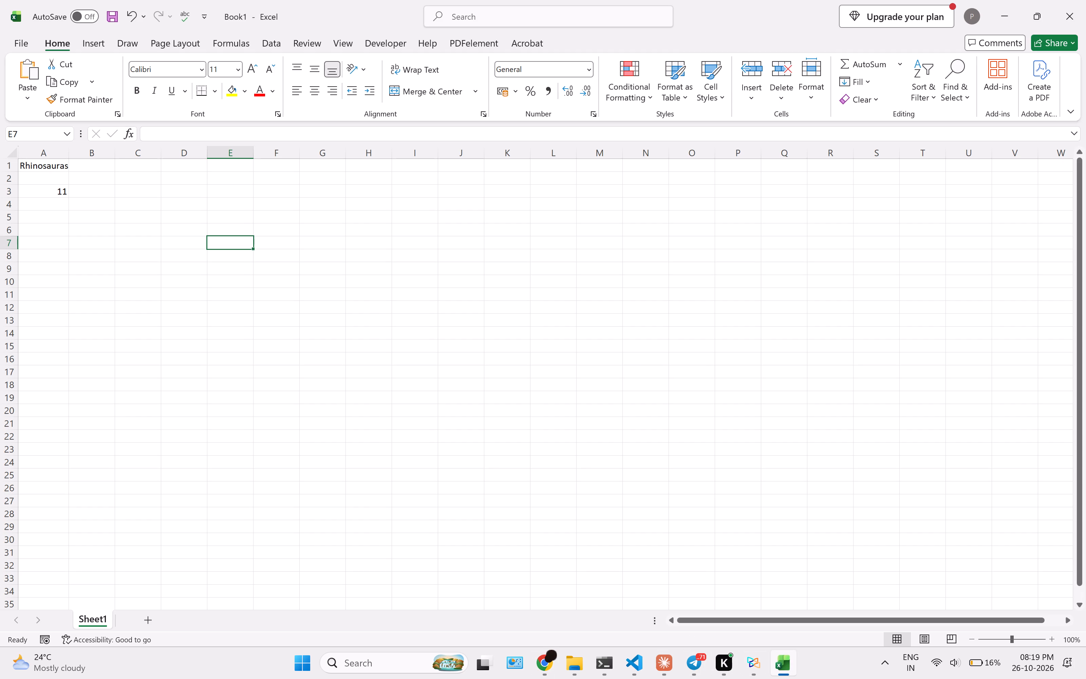
pyautogui.doubleClick(37, 169)
pyautogui.click(55, 157)
pyautogui.click(42, 173)
pyautogui.click(45, 170)
pyautogui.click(61, 161)
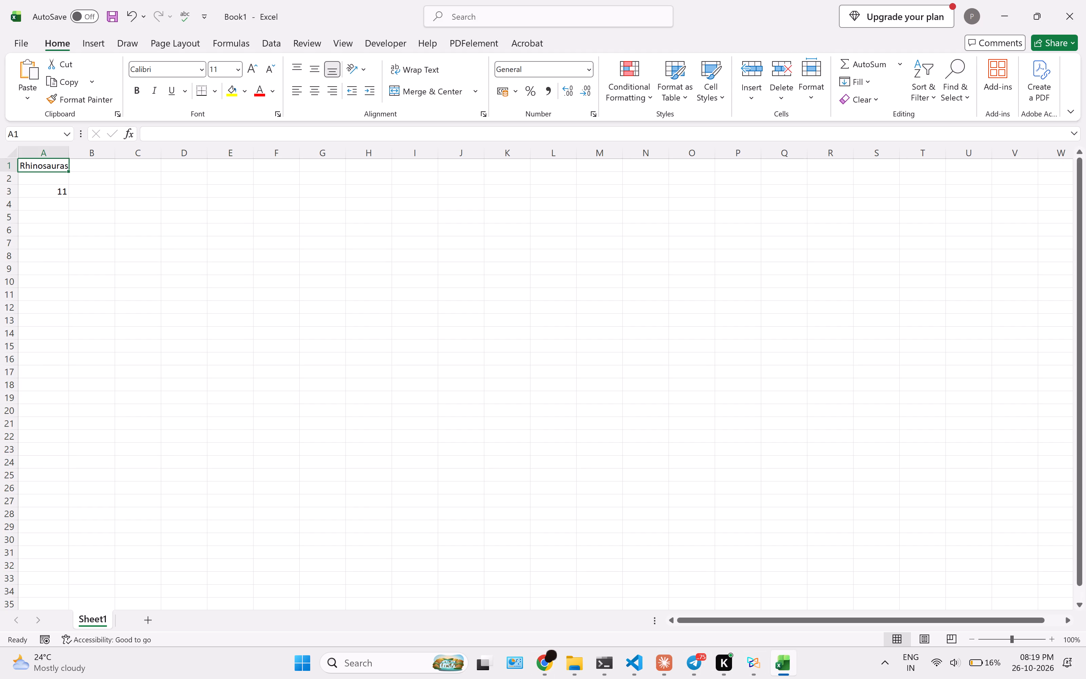
pyautogui.click(167, 145)
pyautogui.doubleClick(173, 134)
pyautogui.hotkey('ctrl', 'v')
pyautogui.click(222, 250)
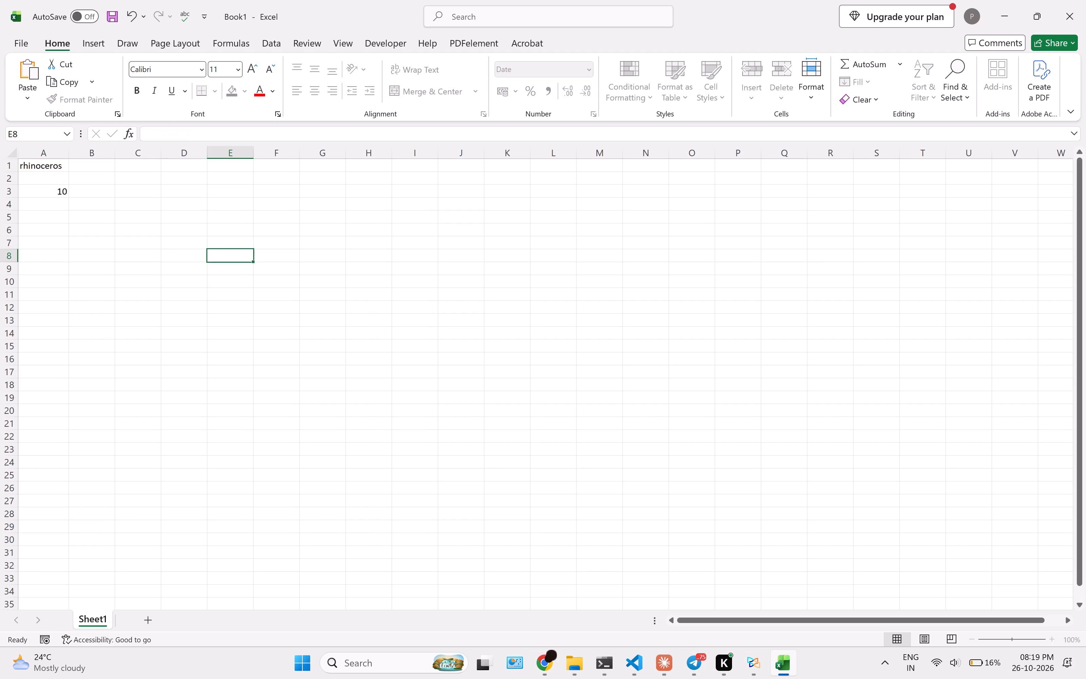
pyautogui.click(38, 167)
pyautogui.click(29, 166)
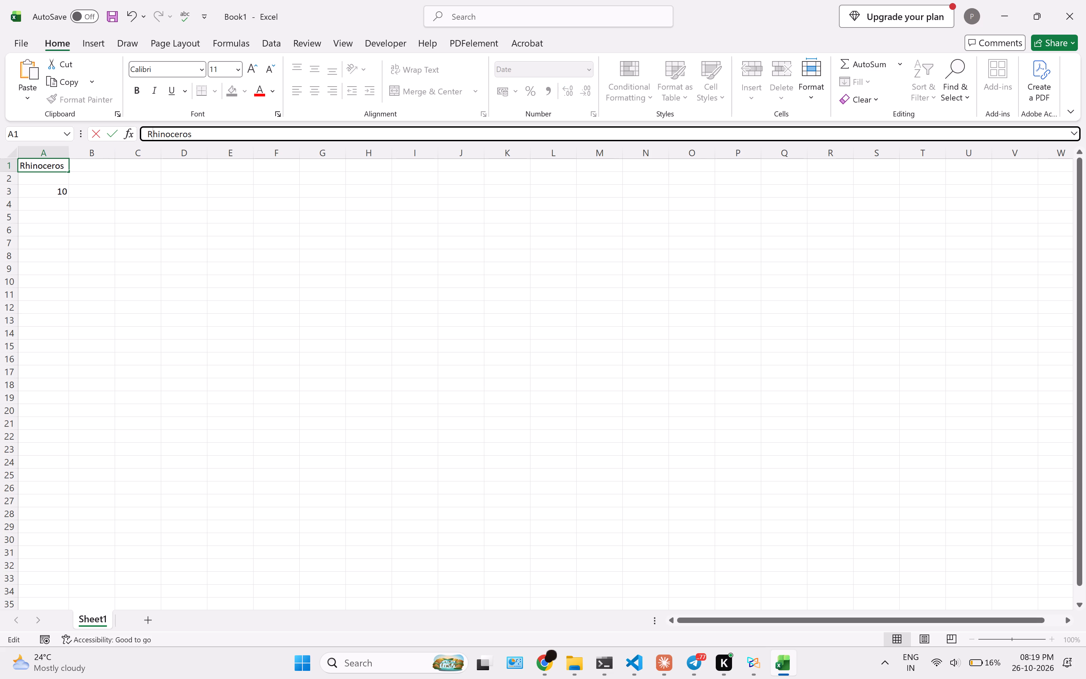
pyautogui.click(108, 219)
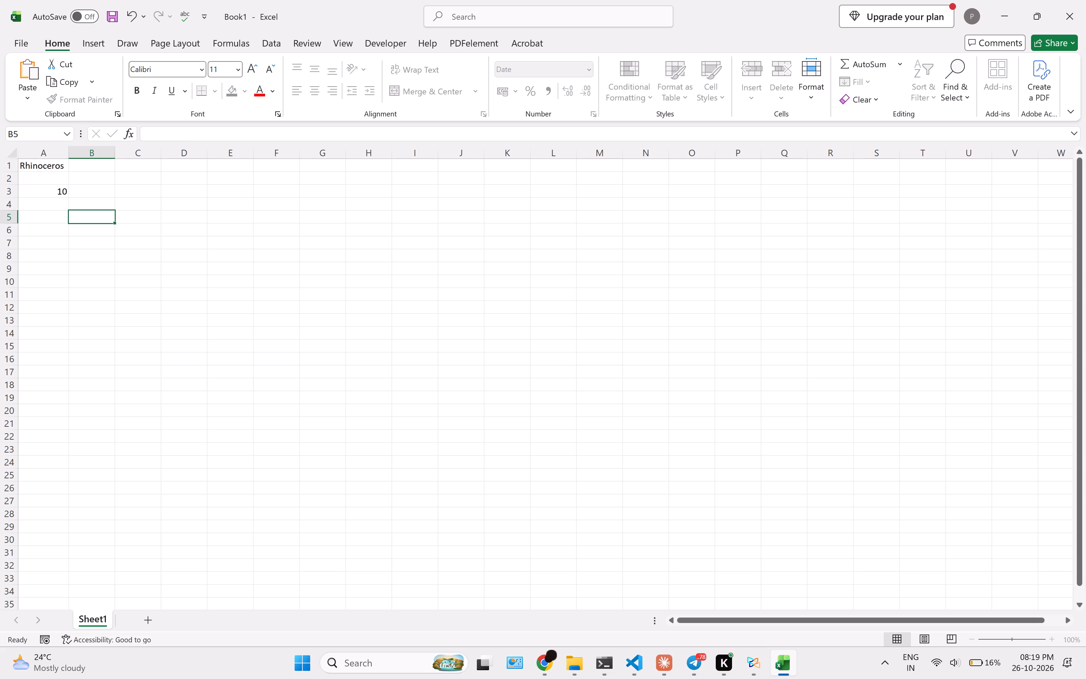
# With cell A3 selected, capture a screen snip of the formula bar and rows 1 to 3 of columns A to D, and copy it.
pyautogui.click(32, 188)
pyautogui.press('shift+super+s')
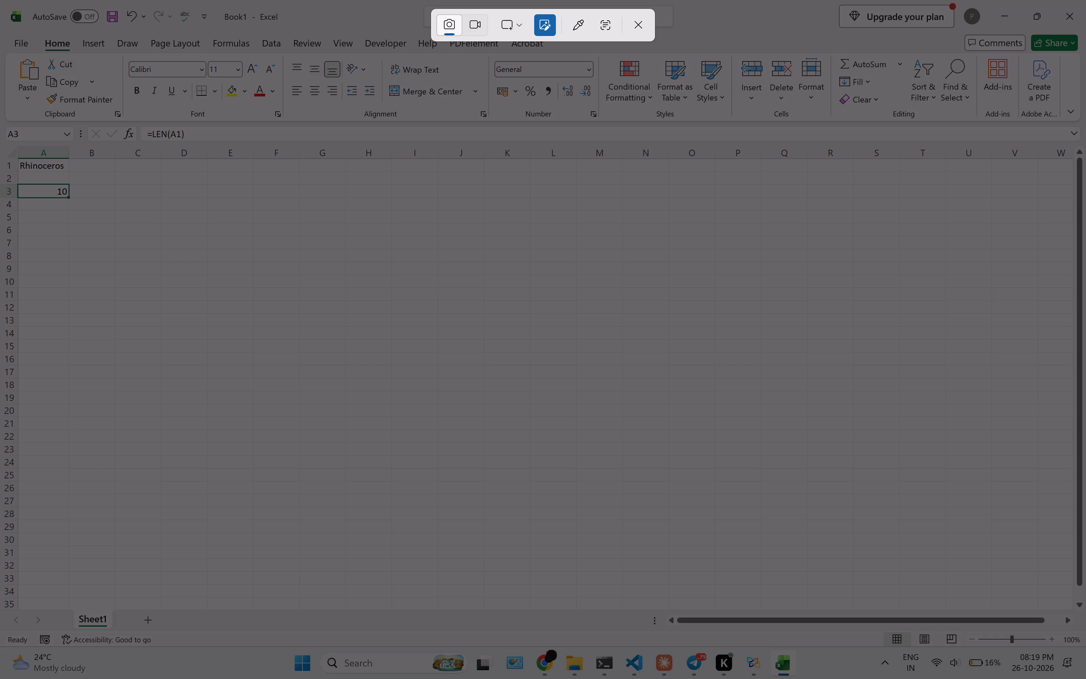
pyautogui.moveTo(0, 124); pyautogui.dragTo(189, 206)
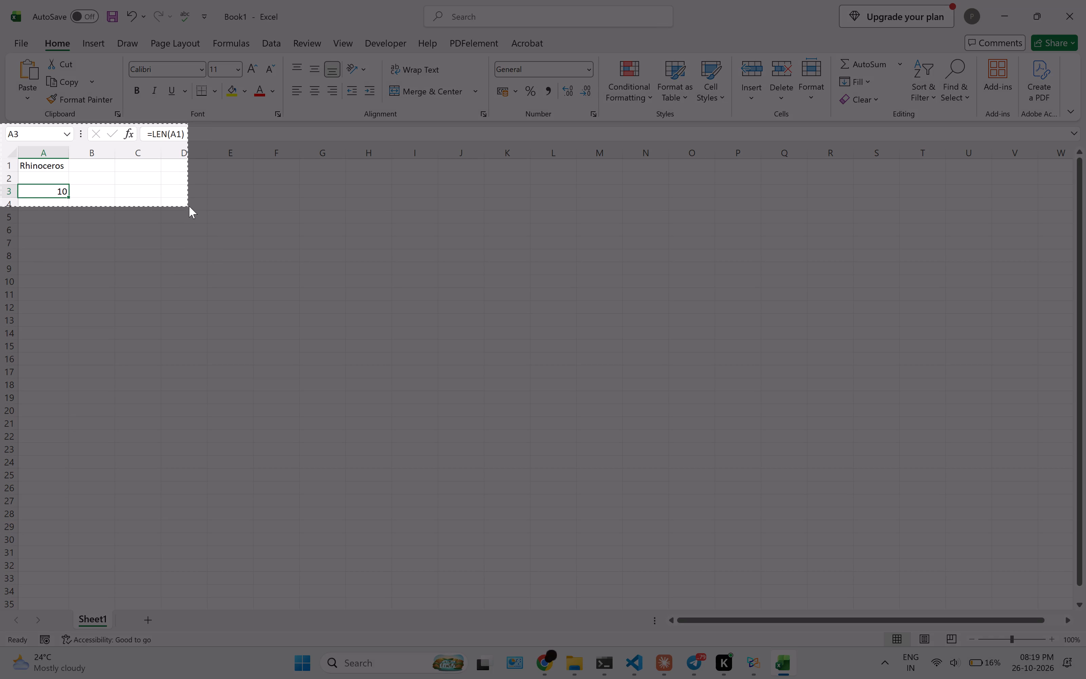
pyautogui.moveTo(189, 206); pyautogui.dragTo(193, 201)
pyautogui.hotkey('ctrl', 'c')
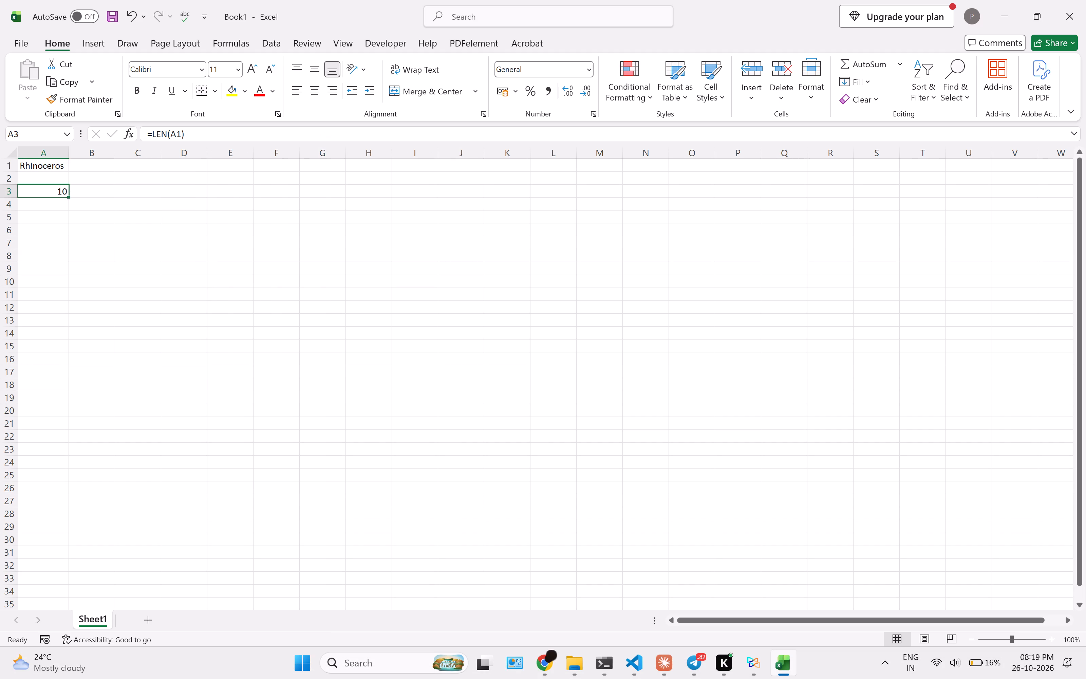
# Switch from the Excel workbook to Telegram.
pyautogui.click(704, 654)
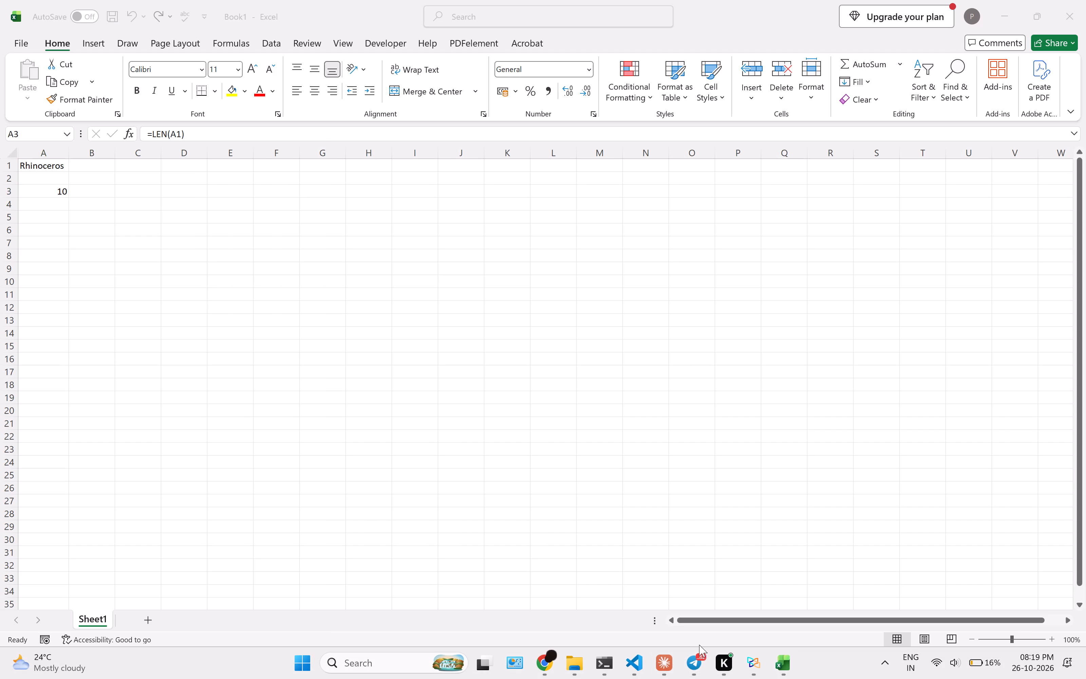
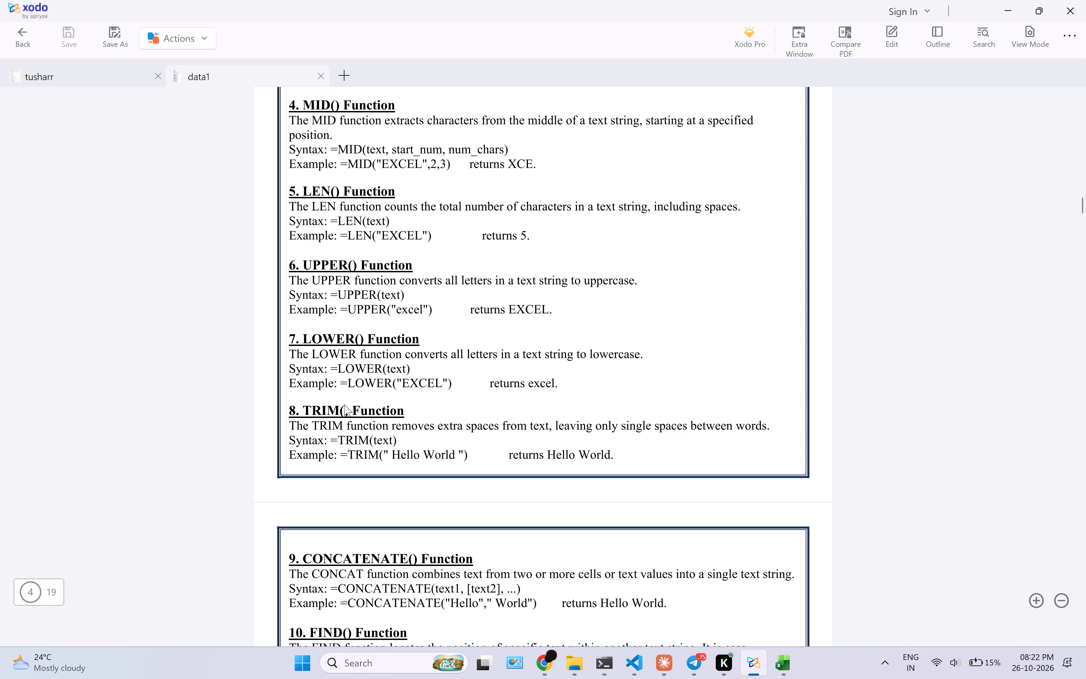
# Read through the Text Functions topic in the data1 PDF, from CHAR to CODE, checking each function's syntax and example.
pyautogui.scroll(-5, 515, 427)
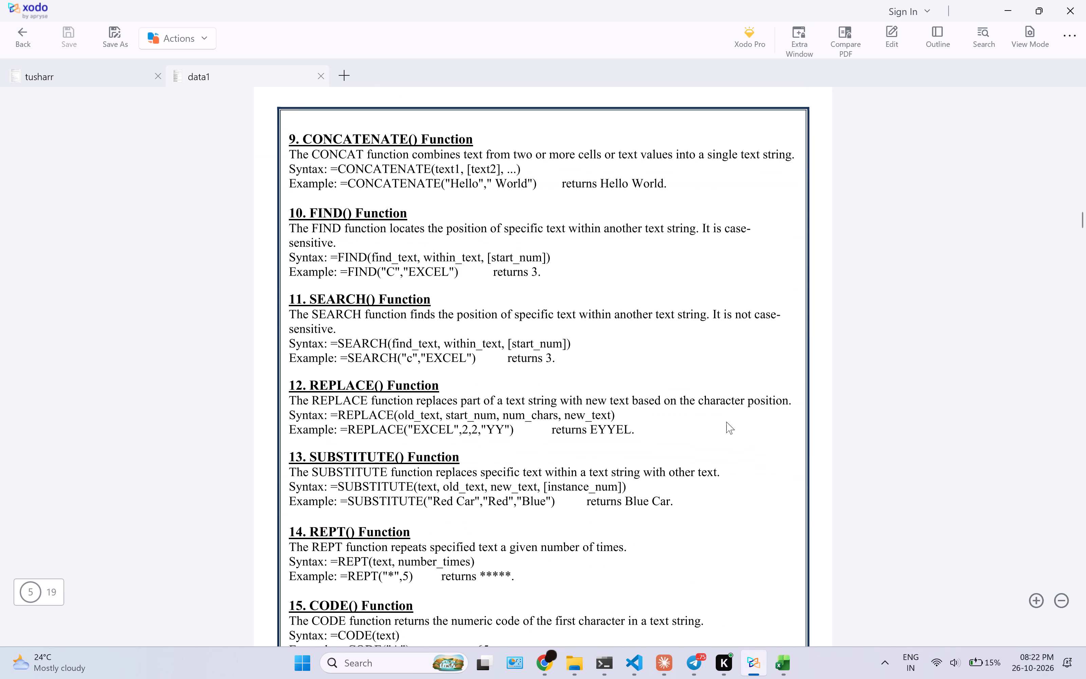
pyautogui.scroll(-4, 726, 422)
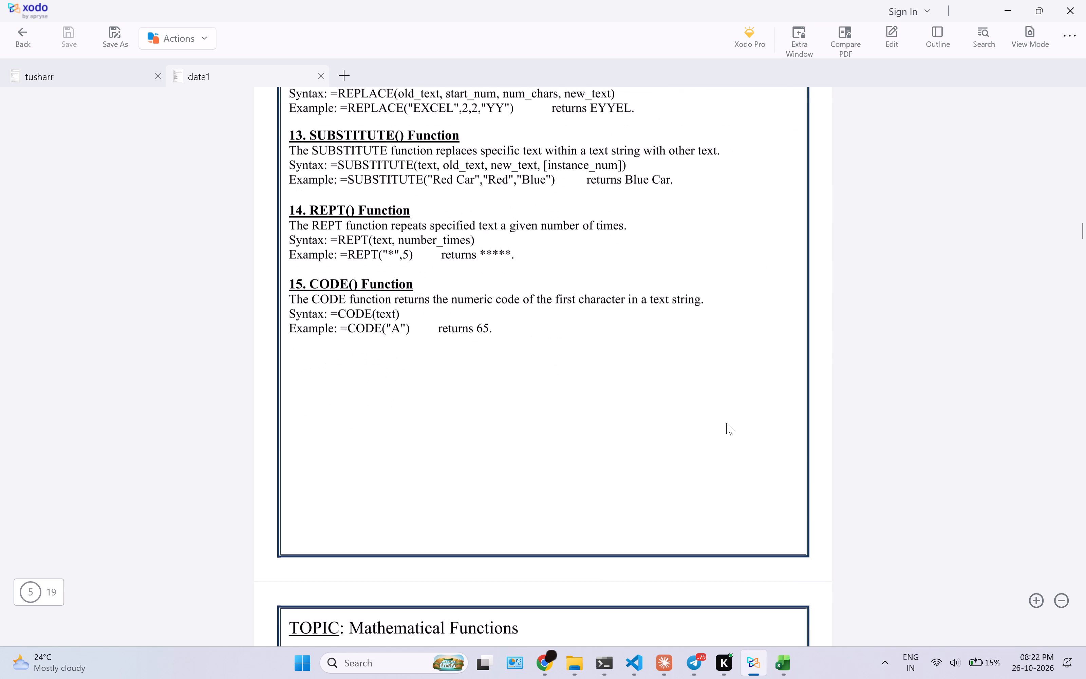
pyautogui.scroll(14, 726, 423)
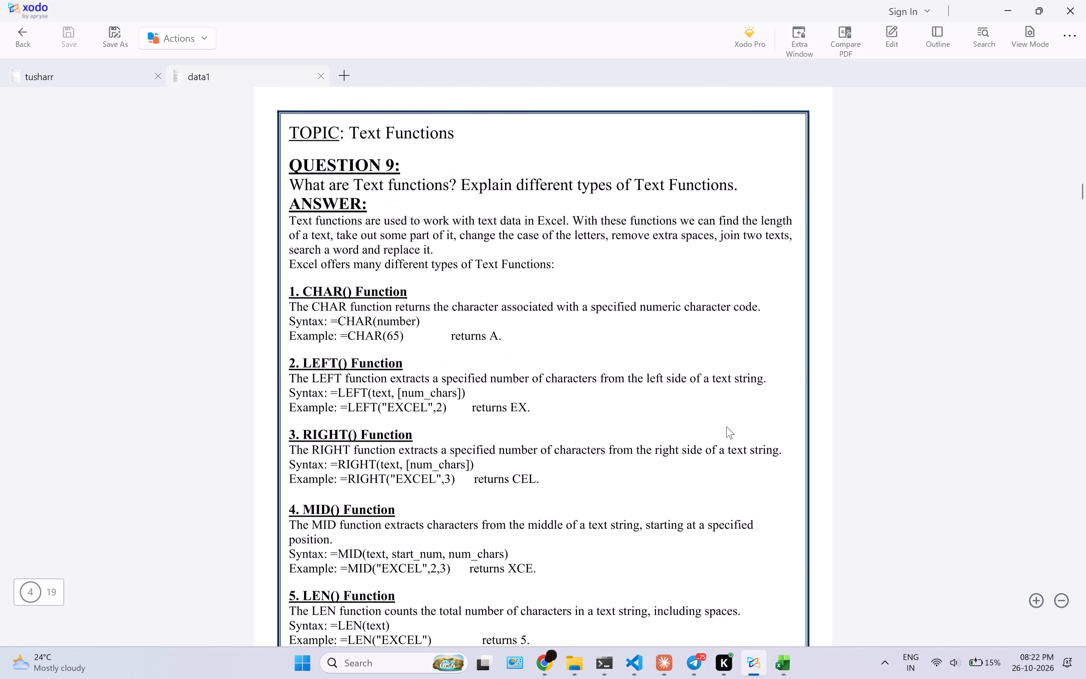
pyautogui.scroll(2, 726, 426)
pyautogui.scroll(-11, 268, 440)
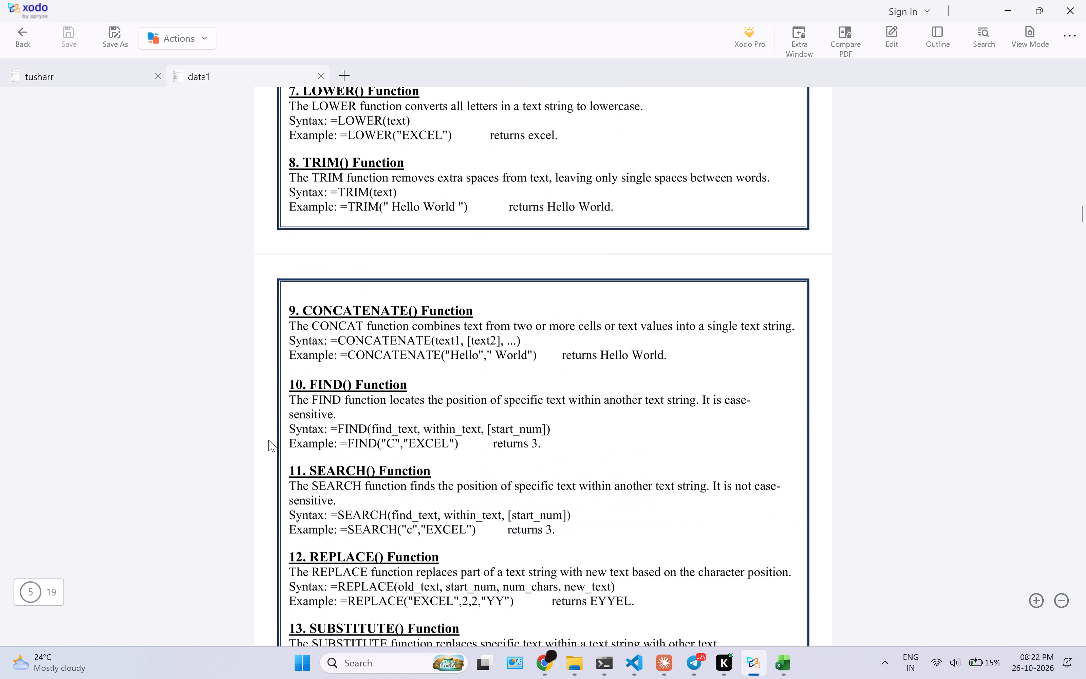
pyautogui.scroll(-3, 268, 440)
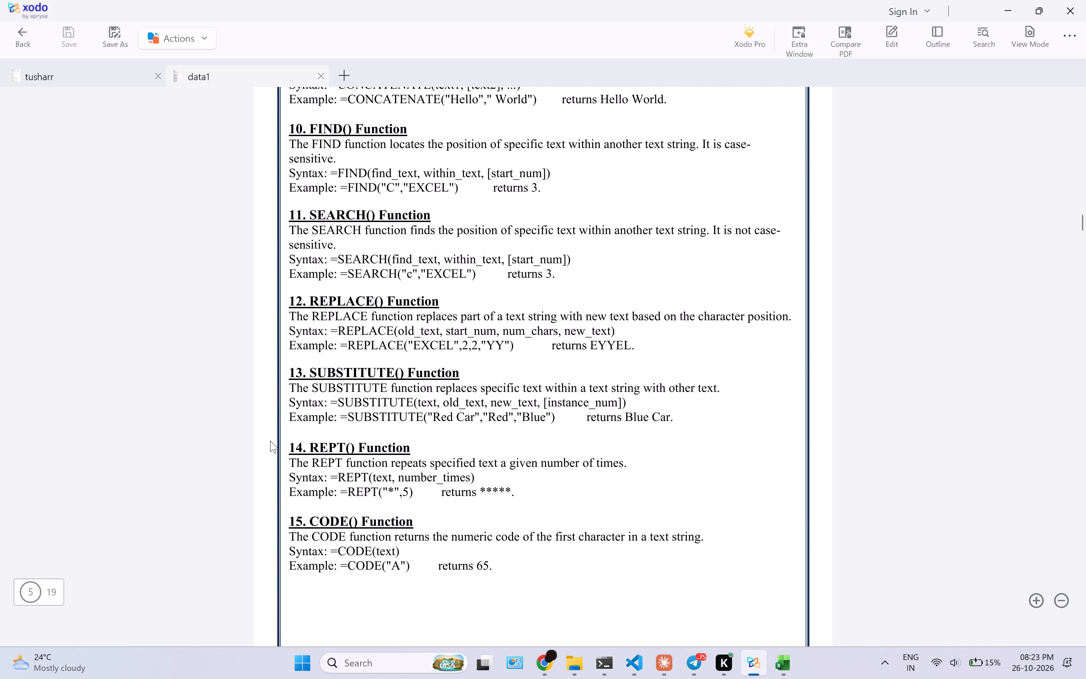
pyautogui.scroll(-3, 275, 438)
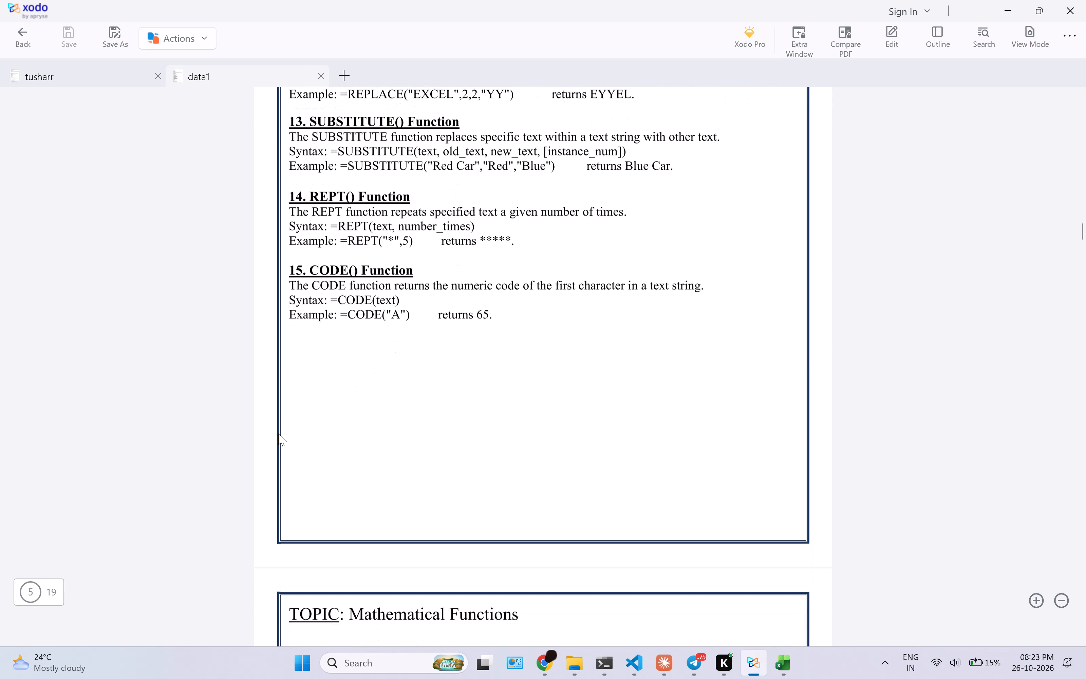
pyautogui.scroll(1, 278, 434)
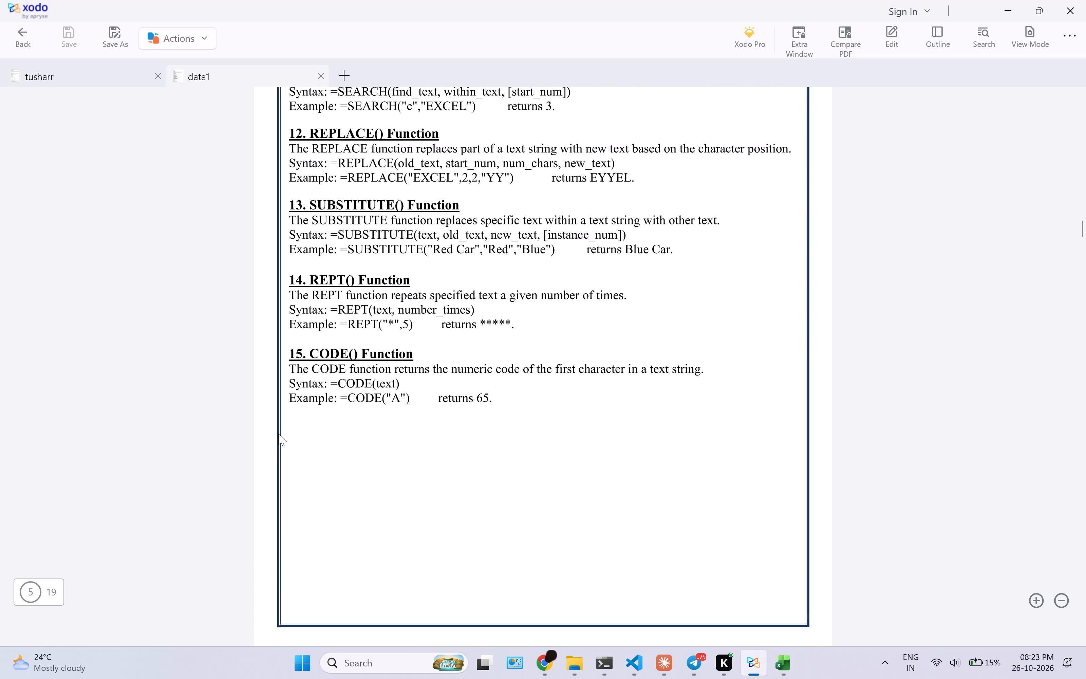
pyautogui.scroll(1, 278, 434)
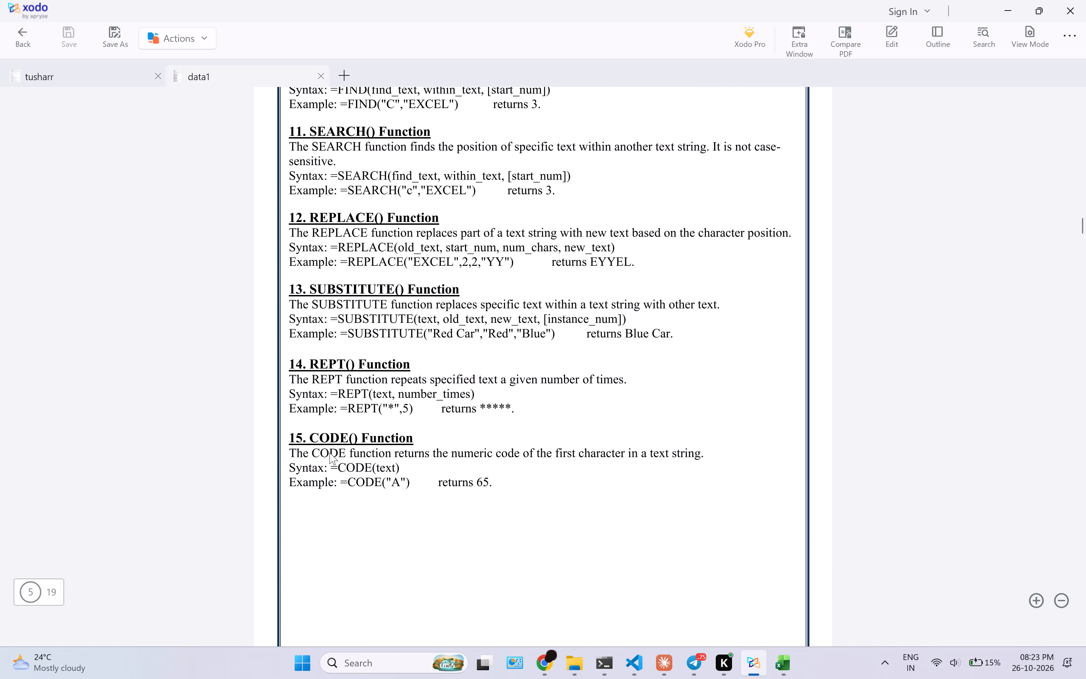
pyautogui.scroll(1, 330, 454)
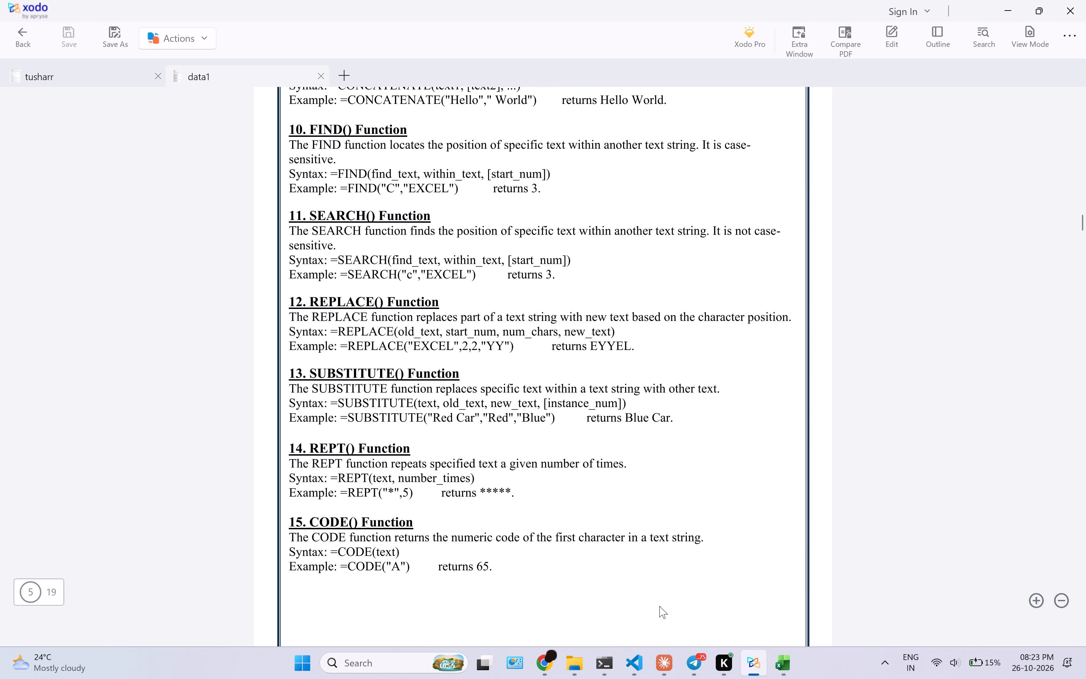
# Switch to the Excel workbook and replace the text in cell A1 with G.
pyautogui.click(781, 667)
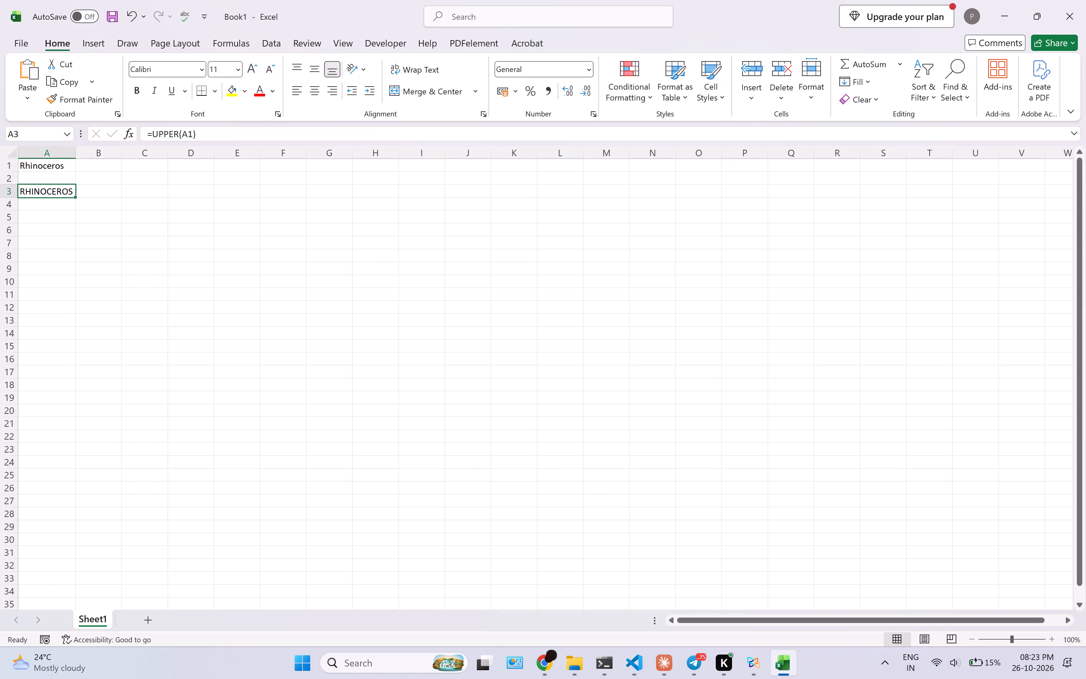
pyautogui.click(46, 171)
pyautogui.doubleClick(70, 169)
pyautogui.doubleClick(60, 170)
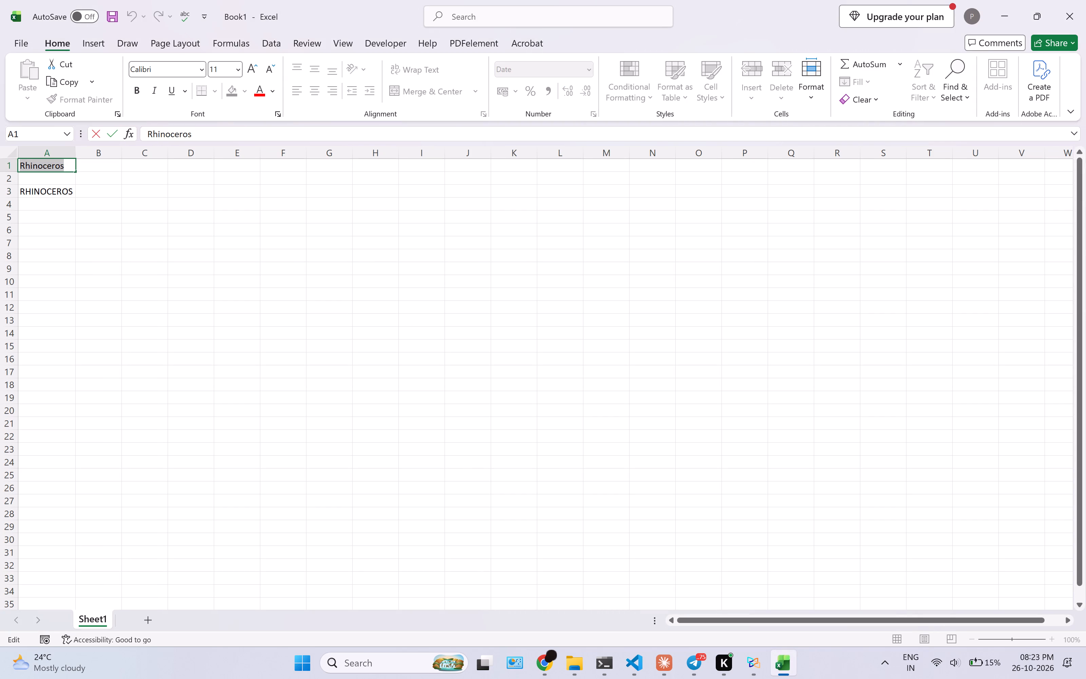
pyautogui.press('g')
pyautogui.click(53, 198)
# Change the formula in cell A3 to =CODE(A1), glancing back at the data1 PDF for the function name.
pyautogui.click(63, 191)
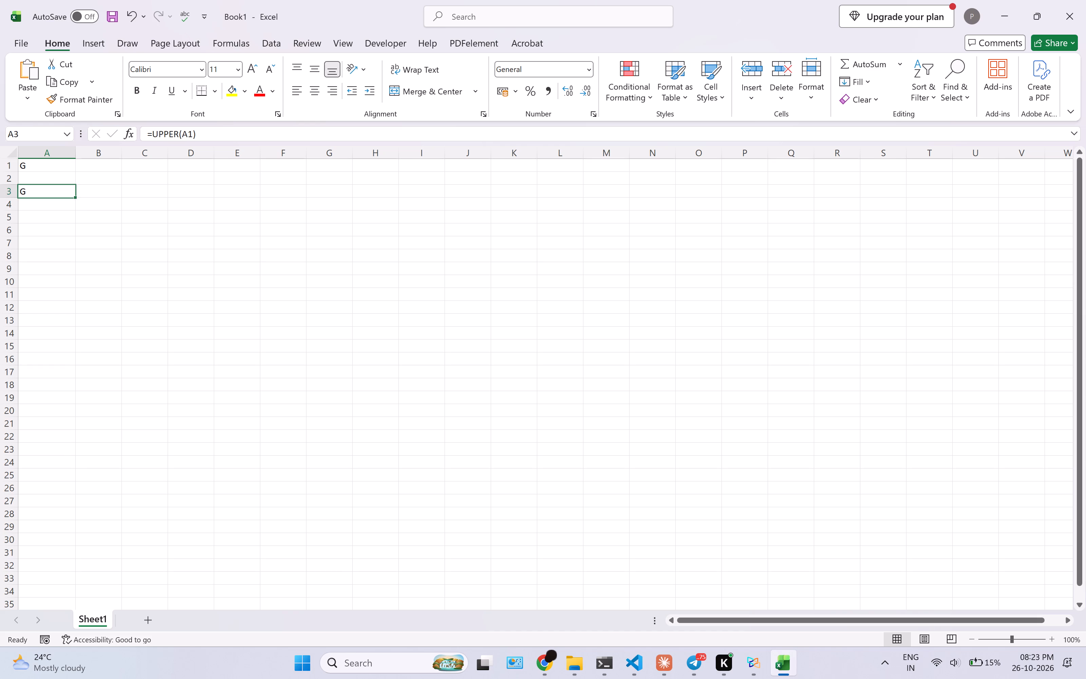
pyautogui.click(759, 678)
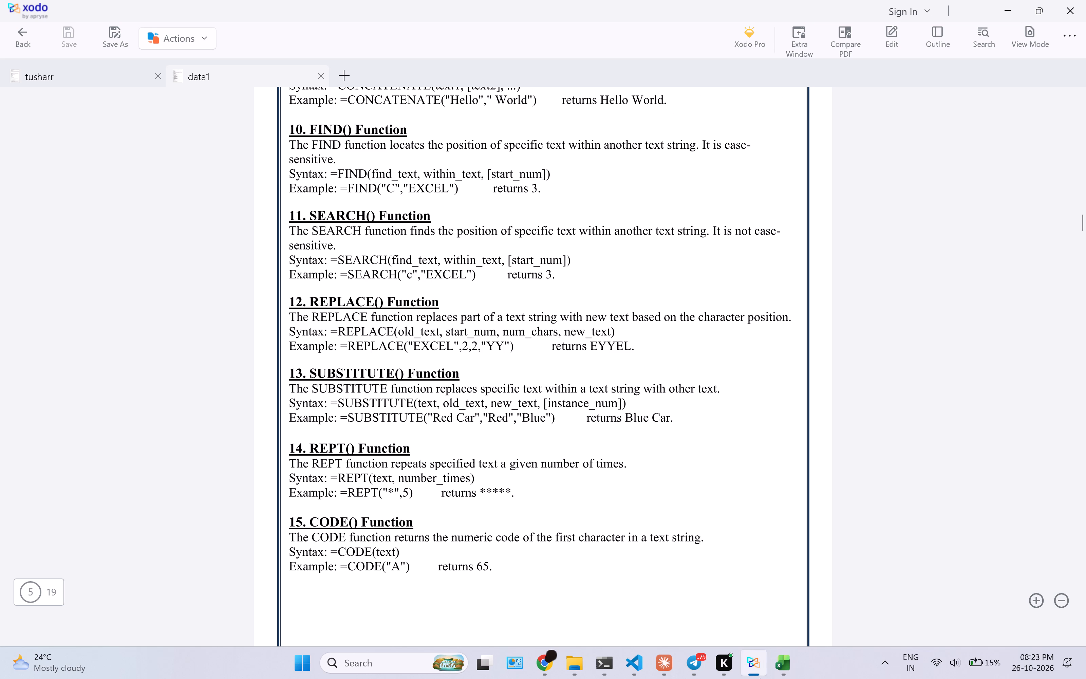
pyautogui.click(760, 678)
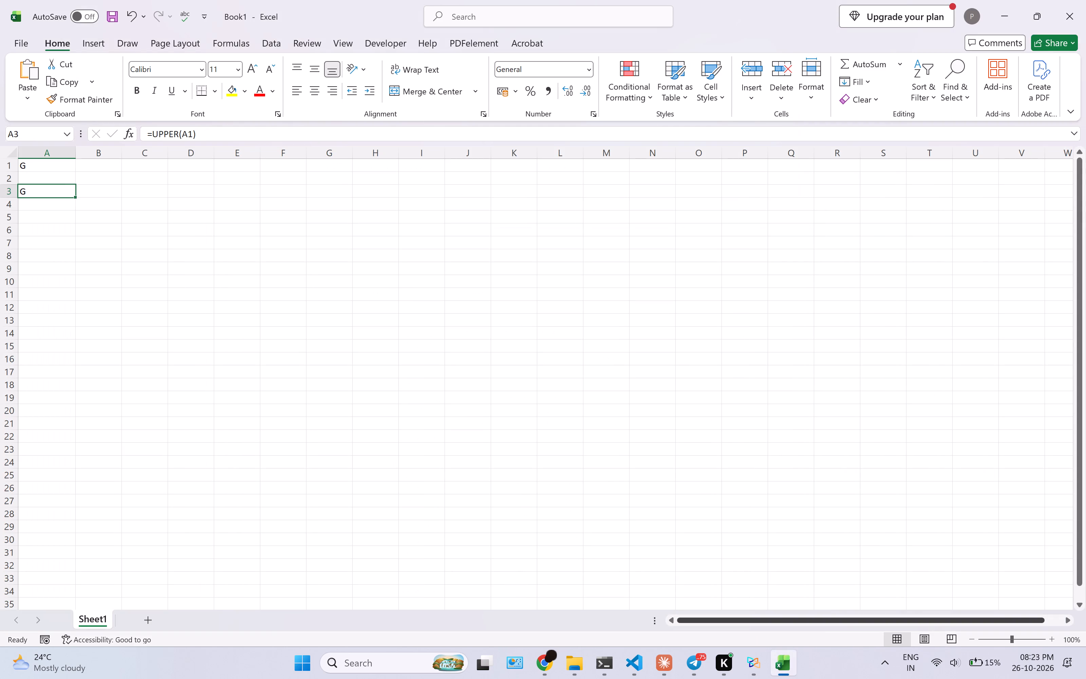
pyautogui.write('cid')
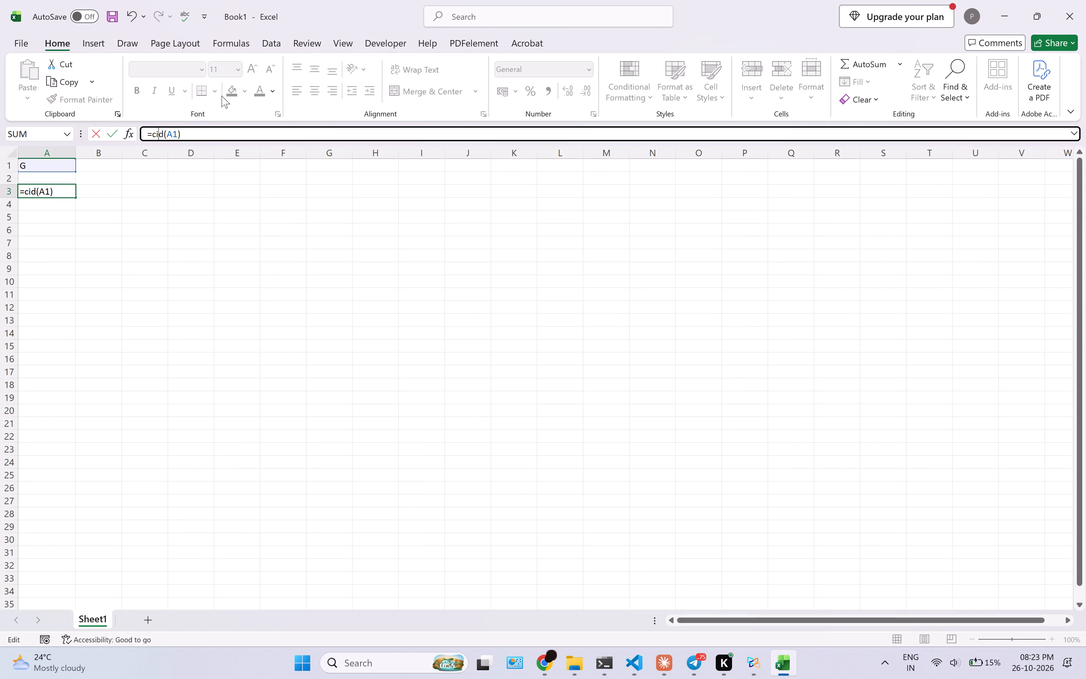
pyautogui.press('BackSpace')
pyautogui.press('BackSpace')
pyautogui.press('c')
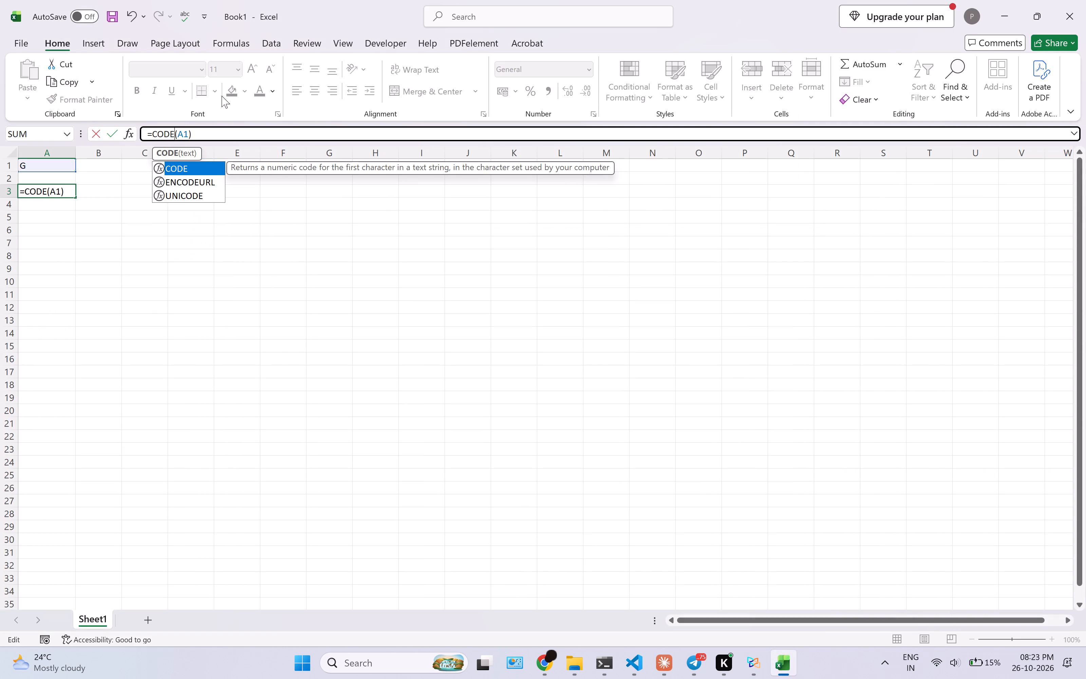
pyautogui.press('Return')
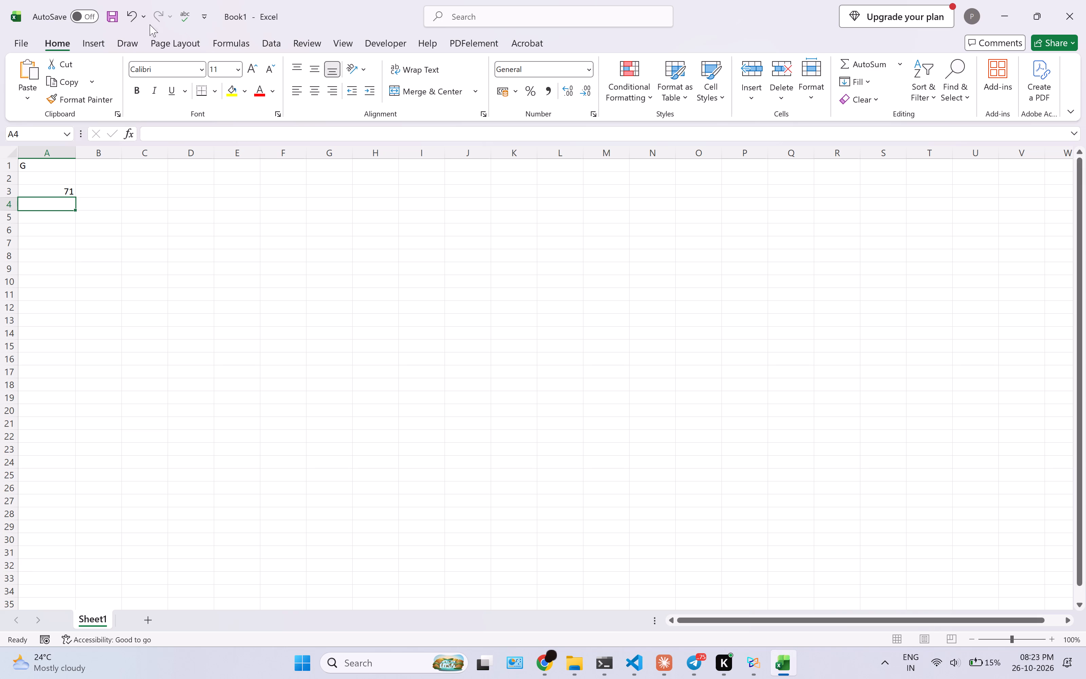
# With cell A3 selected, capture a screen snip of the formula bar and rows 1 to 3 of columns A to D, and copy it.
pyautogui.click(52, 185)
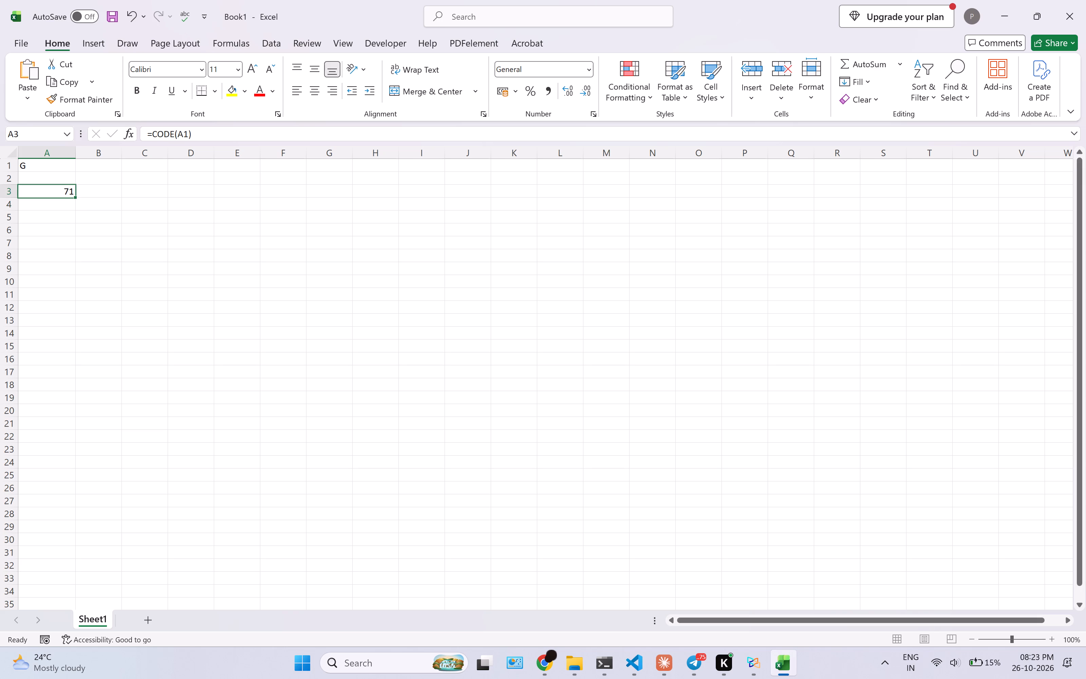
pyautogui.press('shift+super+s')
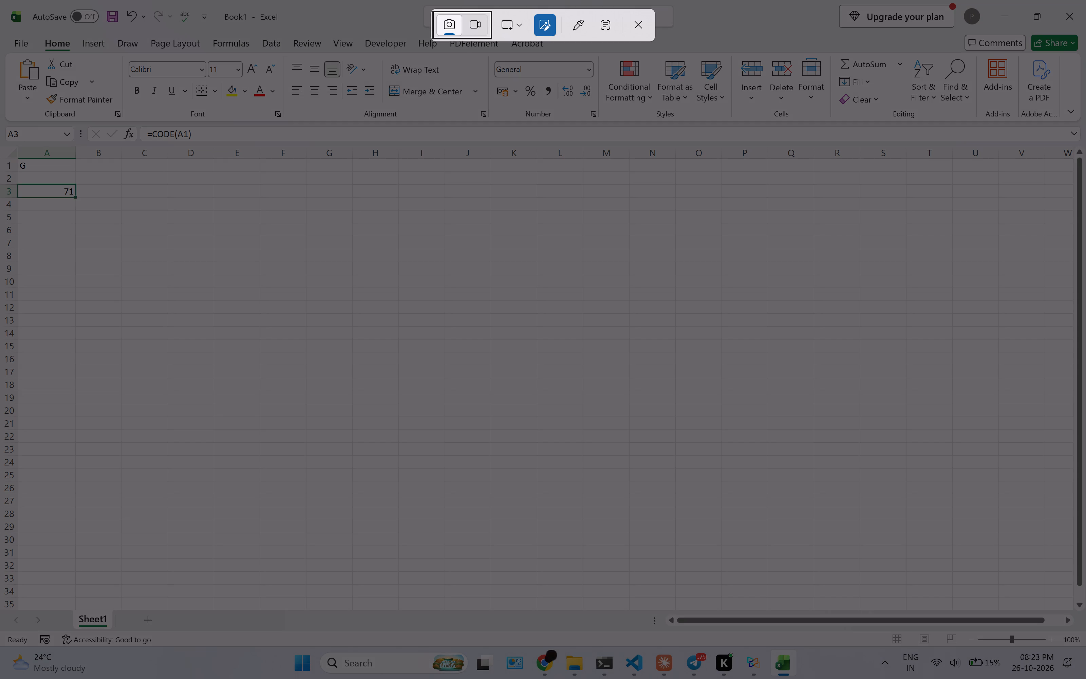
pyautogui.moveTo(0, 125); pyautogui.dragTo(198, 199)
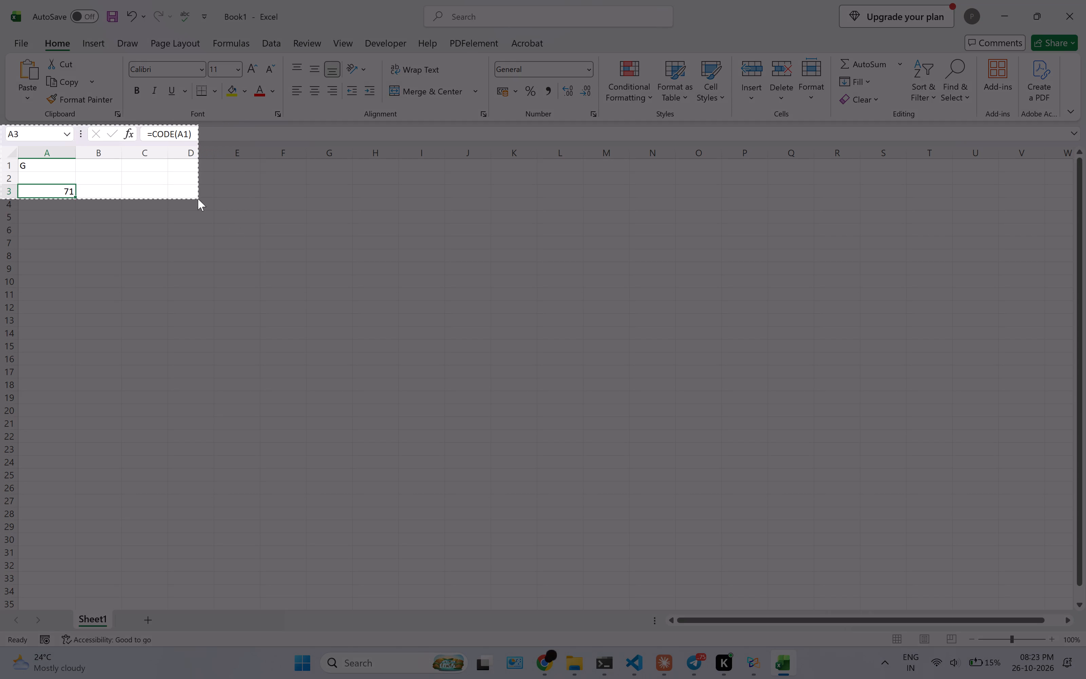
pyautogui.moveTo(198, 199); pyautogui.dragTo(197, 204)
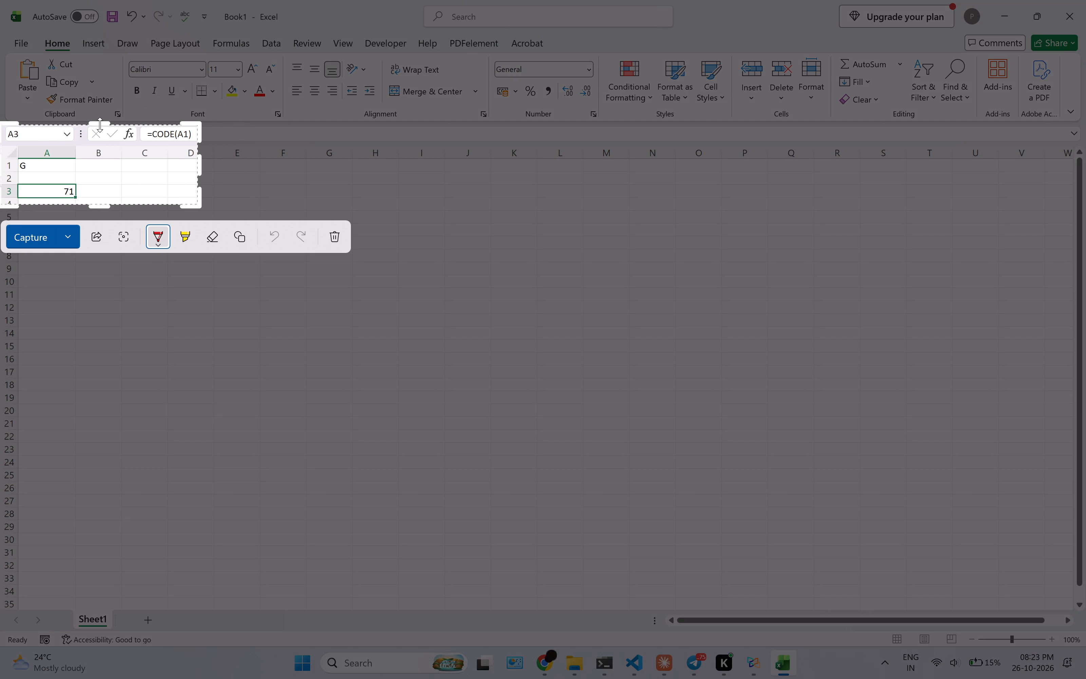
pyautogui.click(100, 126)
pyautogui.moveTo(100, 122); pyautogui.dragTo(100, 115)
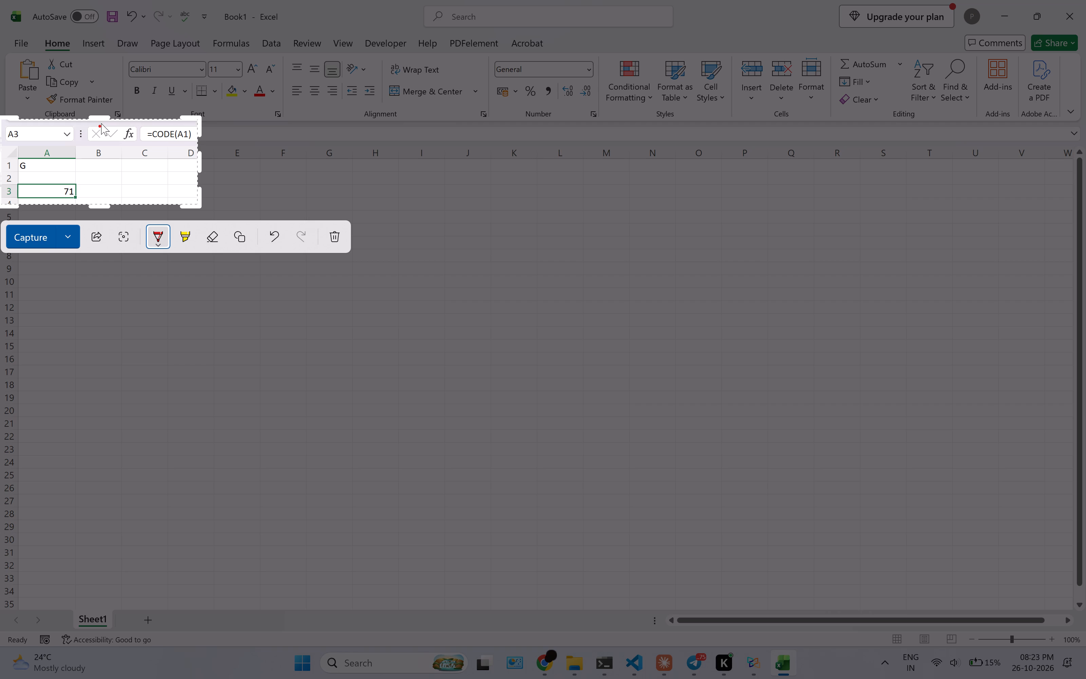
pyautogui.hotkey('ctrl', 'z')
pyautogui.click(97, 115)
pyautogui.moveTo(96, 117); pyautogui.dragTo(96, 122)
pyautogui.hotkey('ctrl', 'c')
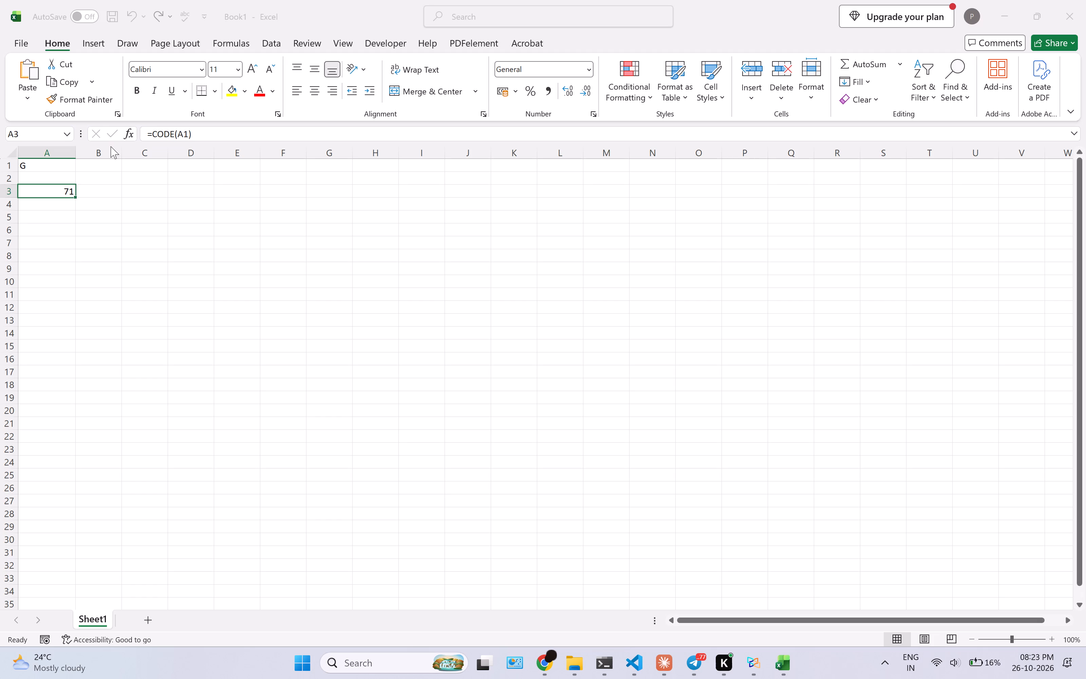
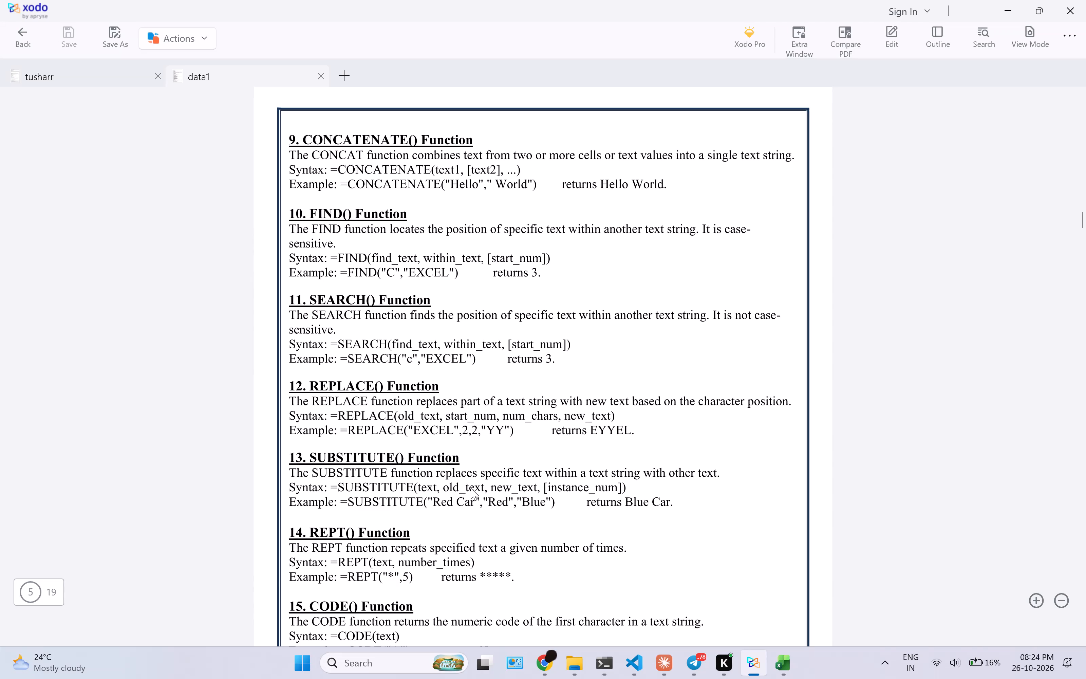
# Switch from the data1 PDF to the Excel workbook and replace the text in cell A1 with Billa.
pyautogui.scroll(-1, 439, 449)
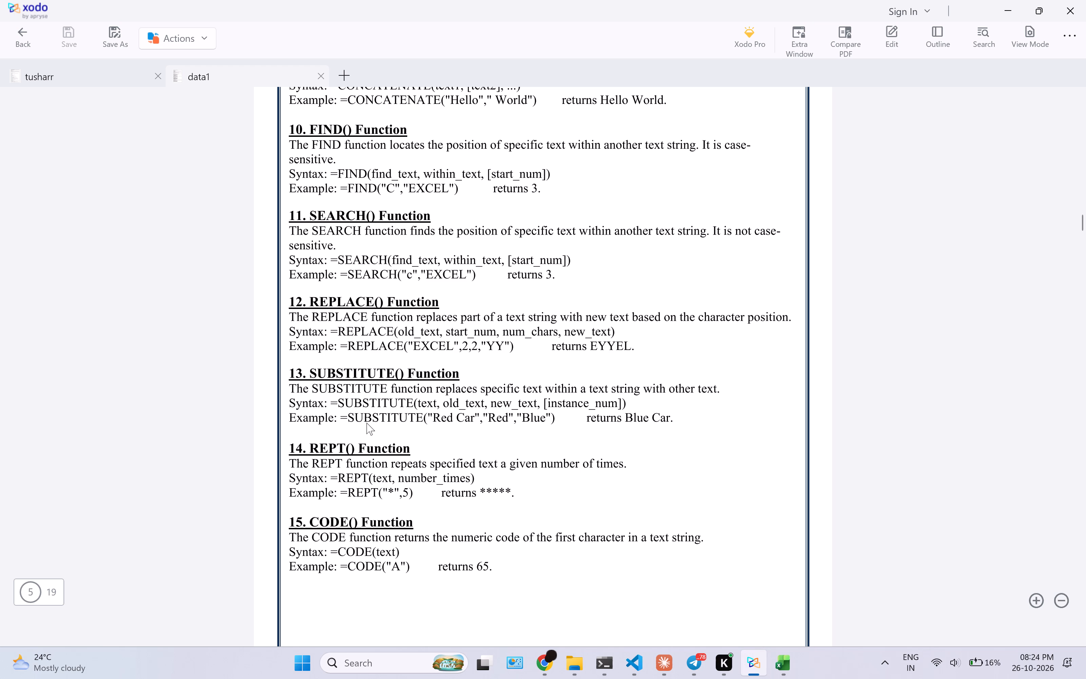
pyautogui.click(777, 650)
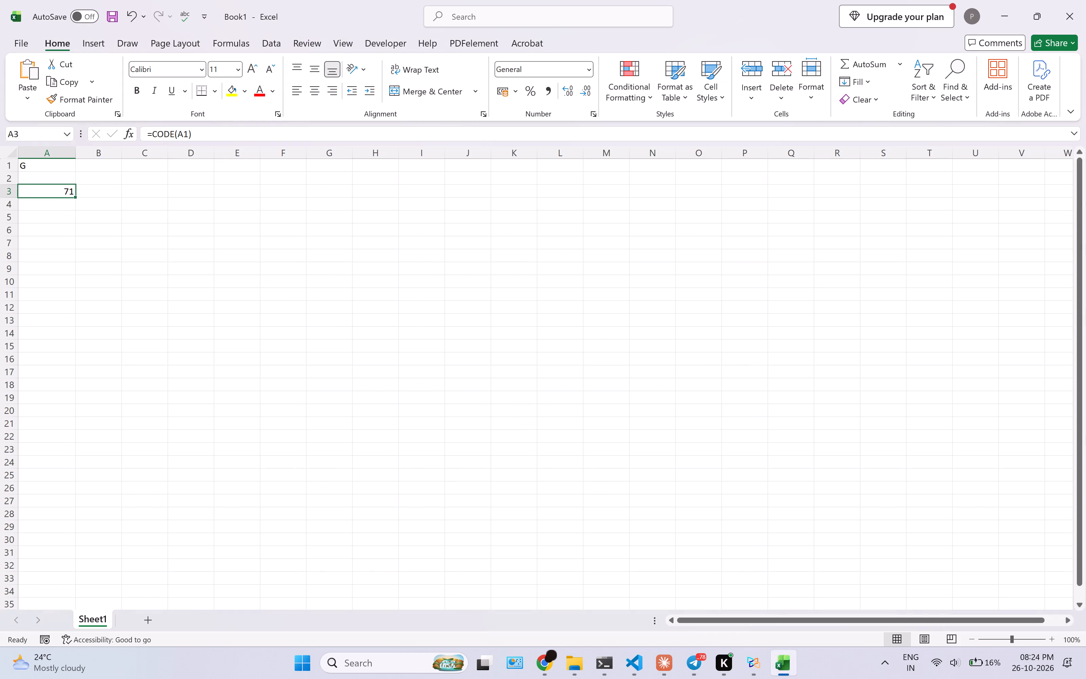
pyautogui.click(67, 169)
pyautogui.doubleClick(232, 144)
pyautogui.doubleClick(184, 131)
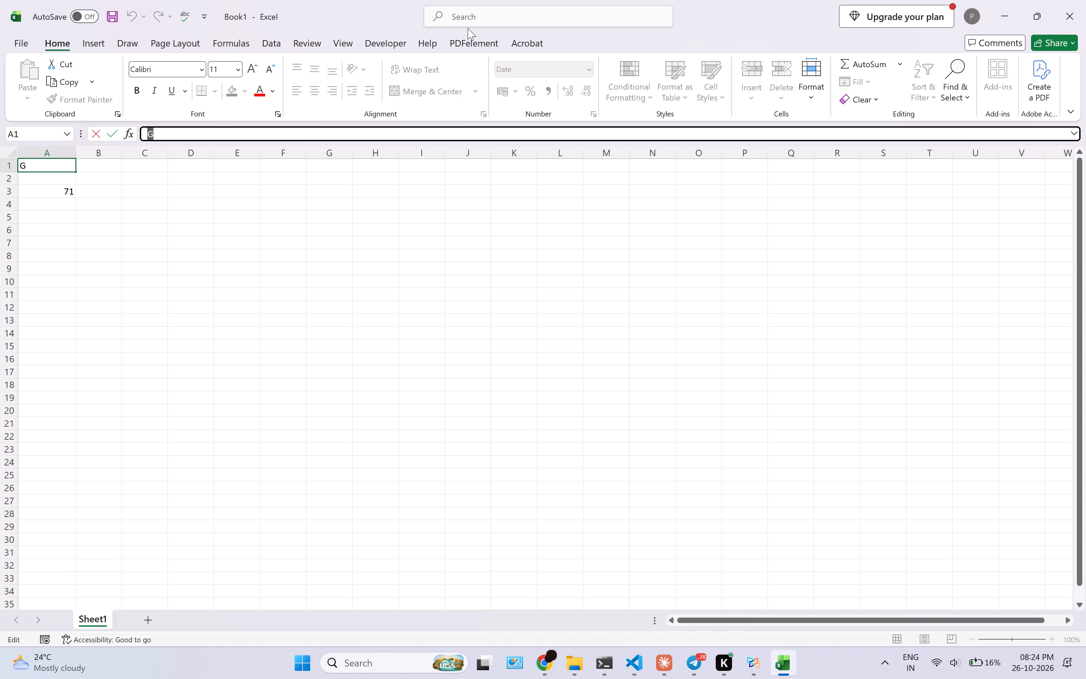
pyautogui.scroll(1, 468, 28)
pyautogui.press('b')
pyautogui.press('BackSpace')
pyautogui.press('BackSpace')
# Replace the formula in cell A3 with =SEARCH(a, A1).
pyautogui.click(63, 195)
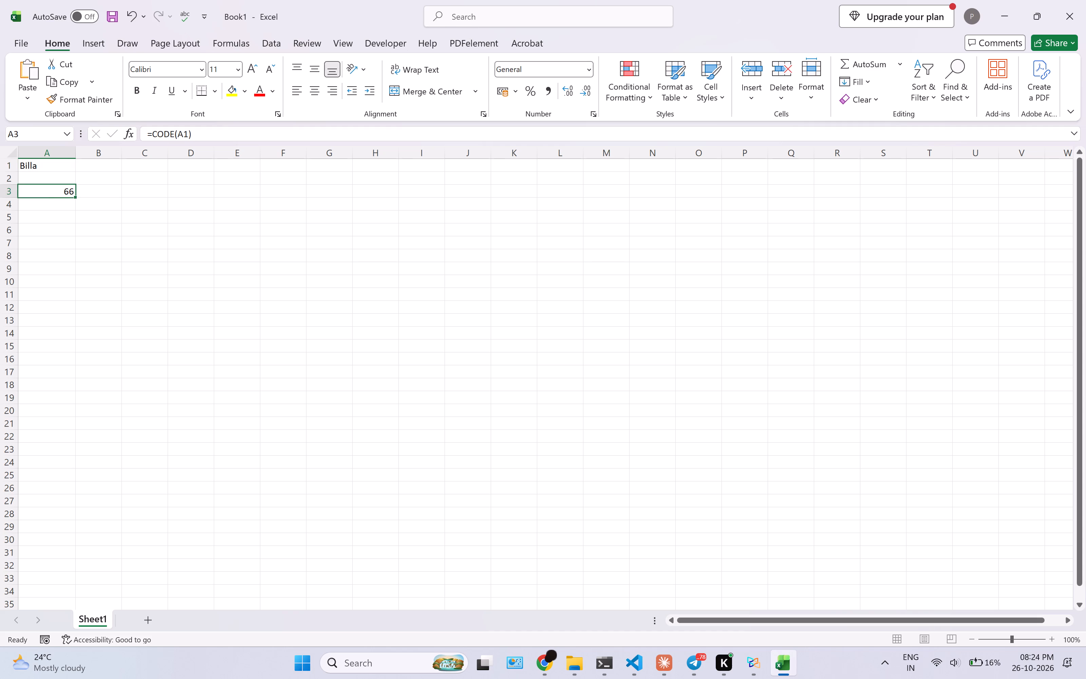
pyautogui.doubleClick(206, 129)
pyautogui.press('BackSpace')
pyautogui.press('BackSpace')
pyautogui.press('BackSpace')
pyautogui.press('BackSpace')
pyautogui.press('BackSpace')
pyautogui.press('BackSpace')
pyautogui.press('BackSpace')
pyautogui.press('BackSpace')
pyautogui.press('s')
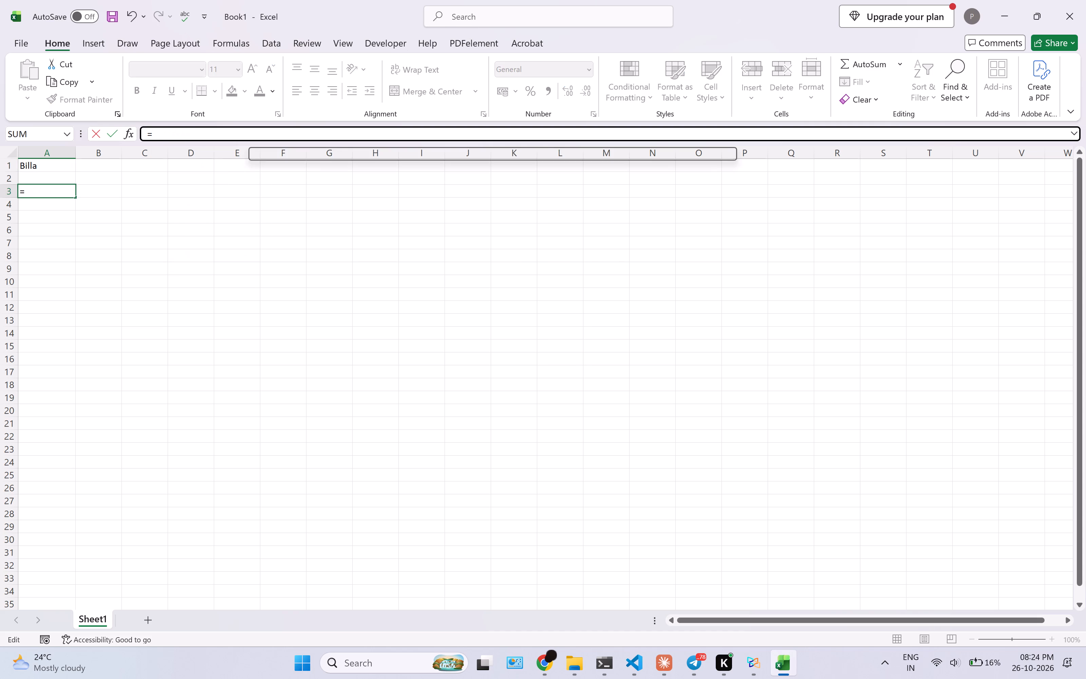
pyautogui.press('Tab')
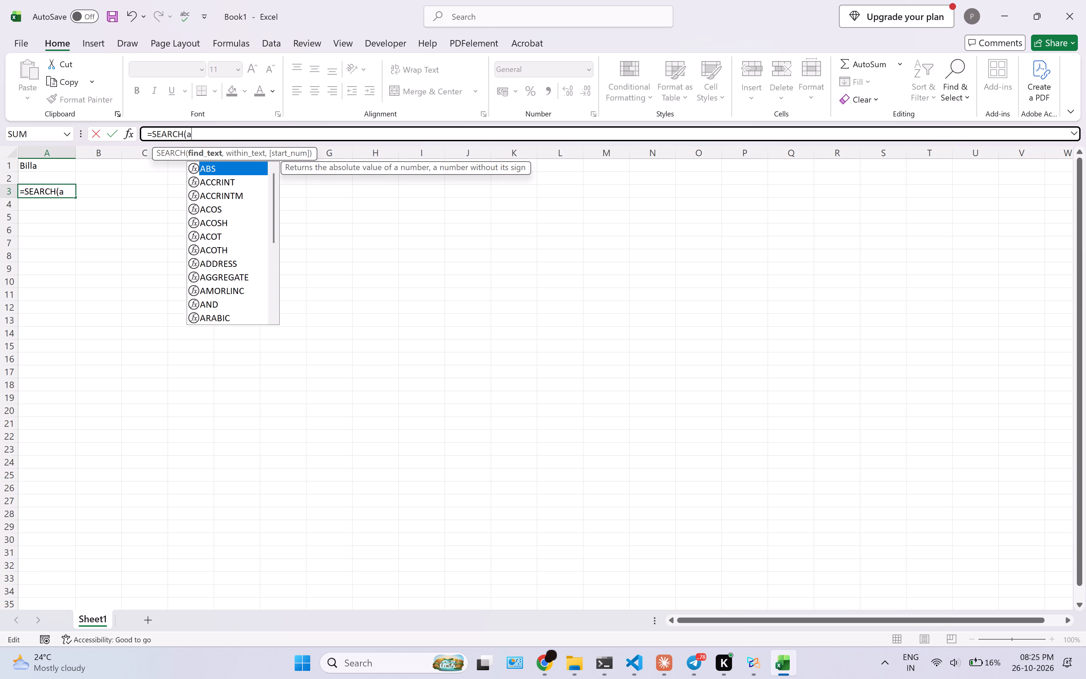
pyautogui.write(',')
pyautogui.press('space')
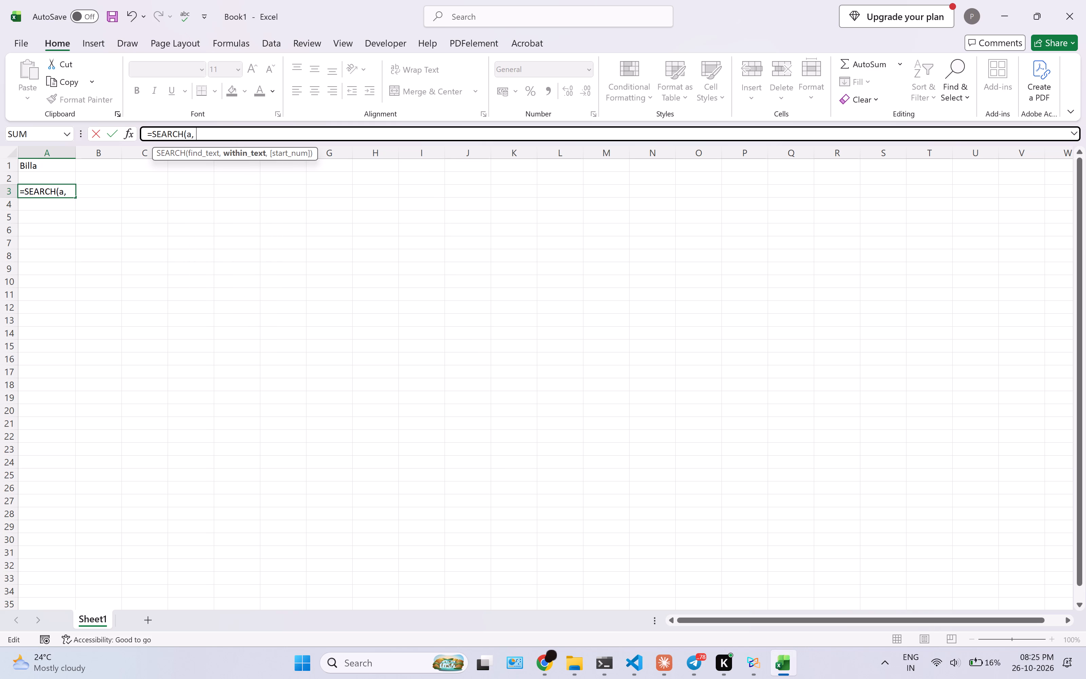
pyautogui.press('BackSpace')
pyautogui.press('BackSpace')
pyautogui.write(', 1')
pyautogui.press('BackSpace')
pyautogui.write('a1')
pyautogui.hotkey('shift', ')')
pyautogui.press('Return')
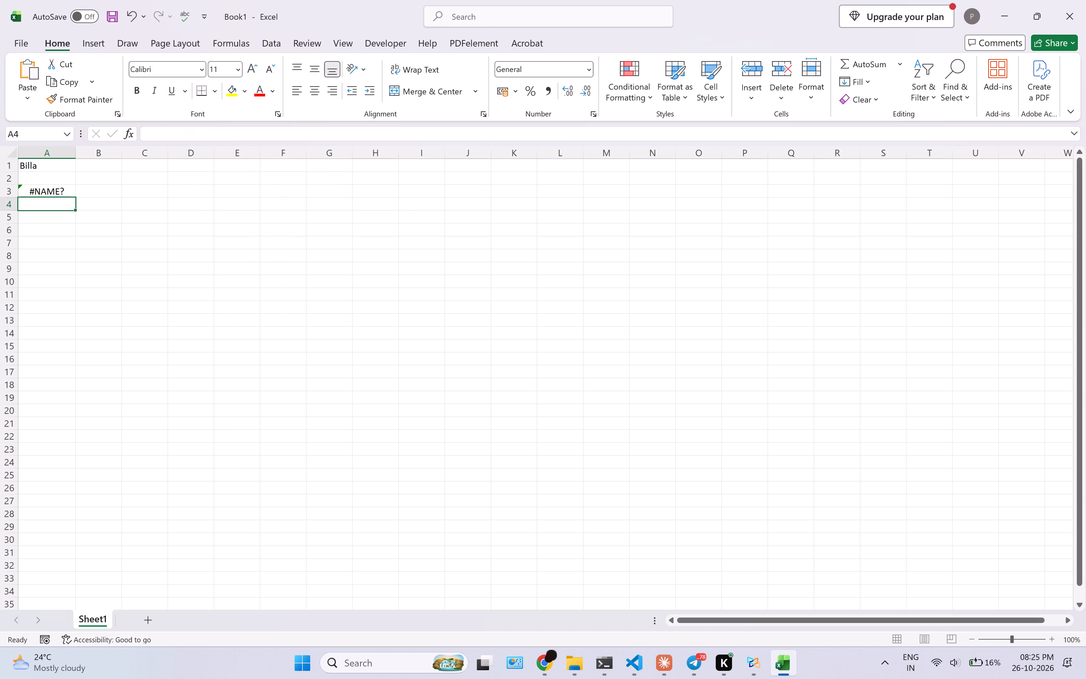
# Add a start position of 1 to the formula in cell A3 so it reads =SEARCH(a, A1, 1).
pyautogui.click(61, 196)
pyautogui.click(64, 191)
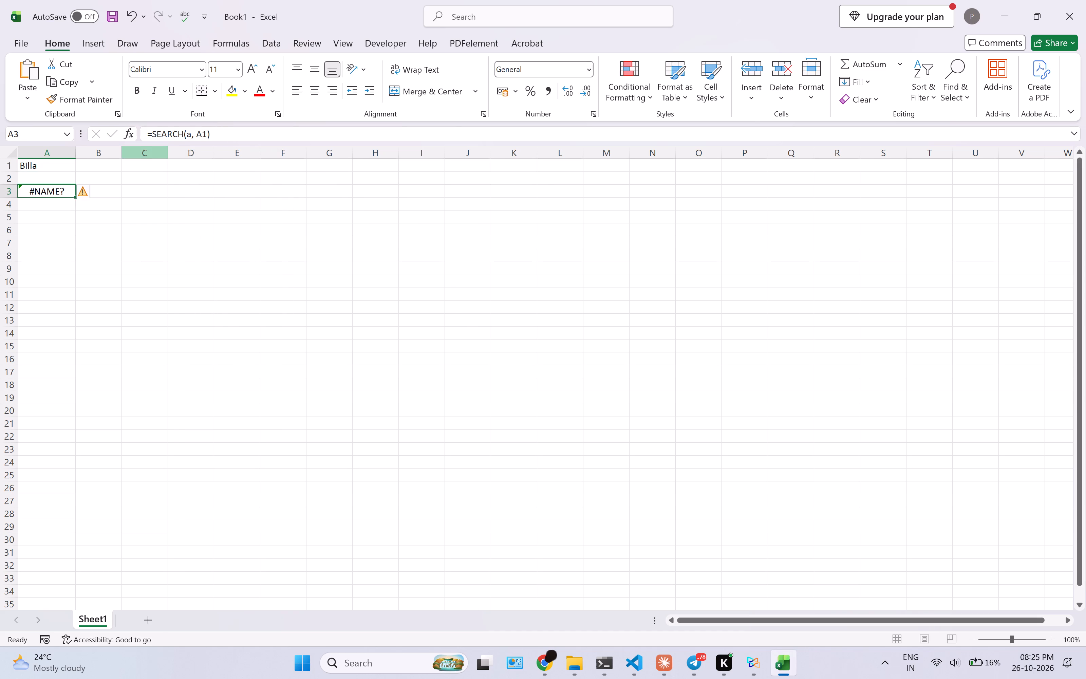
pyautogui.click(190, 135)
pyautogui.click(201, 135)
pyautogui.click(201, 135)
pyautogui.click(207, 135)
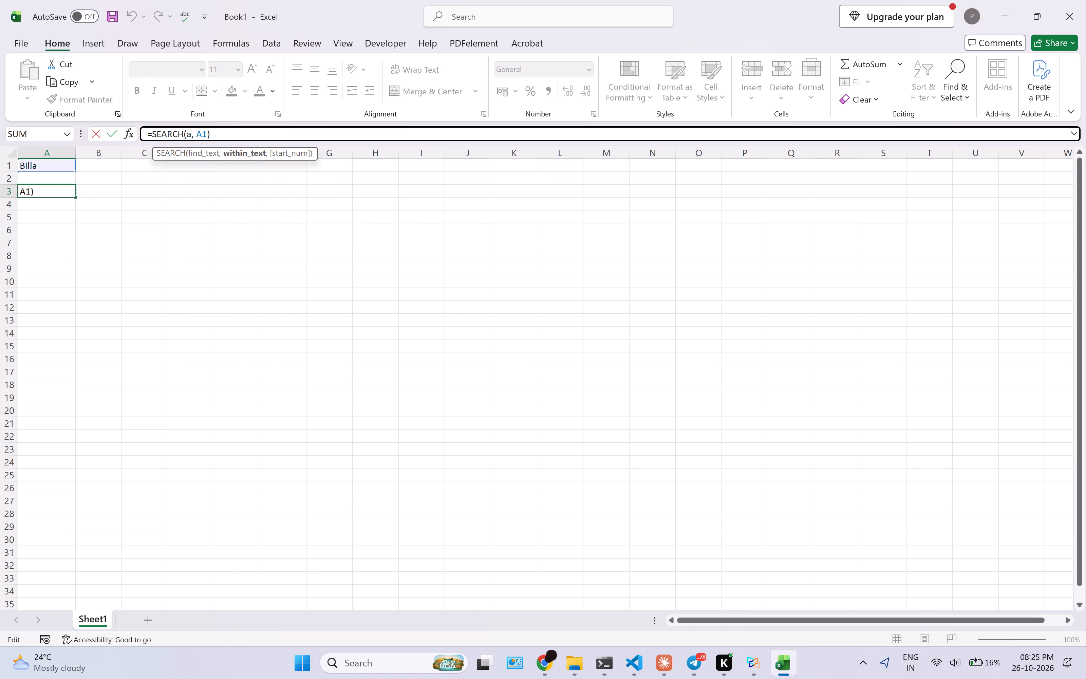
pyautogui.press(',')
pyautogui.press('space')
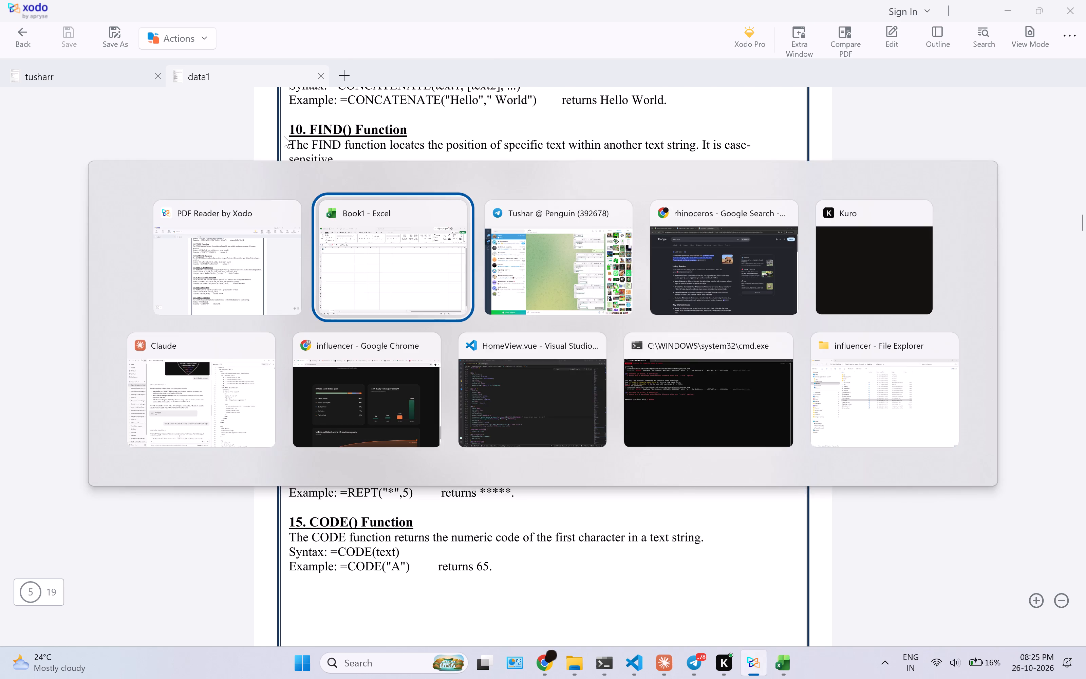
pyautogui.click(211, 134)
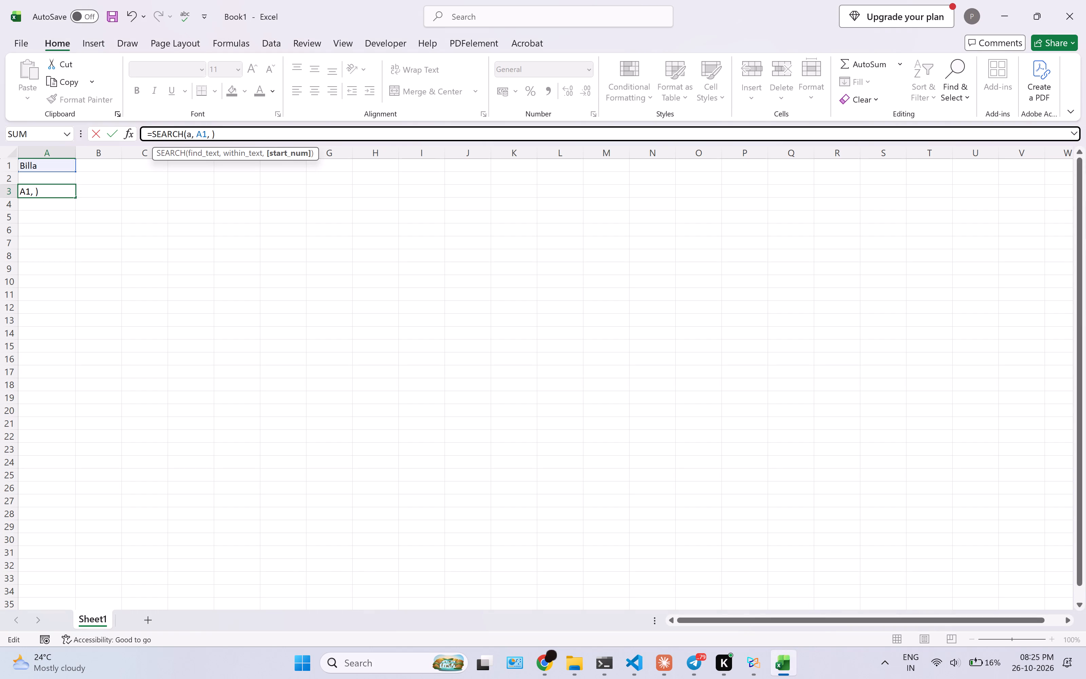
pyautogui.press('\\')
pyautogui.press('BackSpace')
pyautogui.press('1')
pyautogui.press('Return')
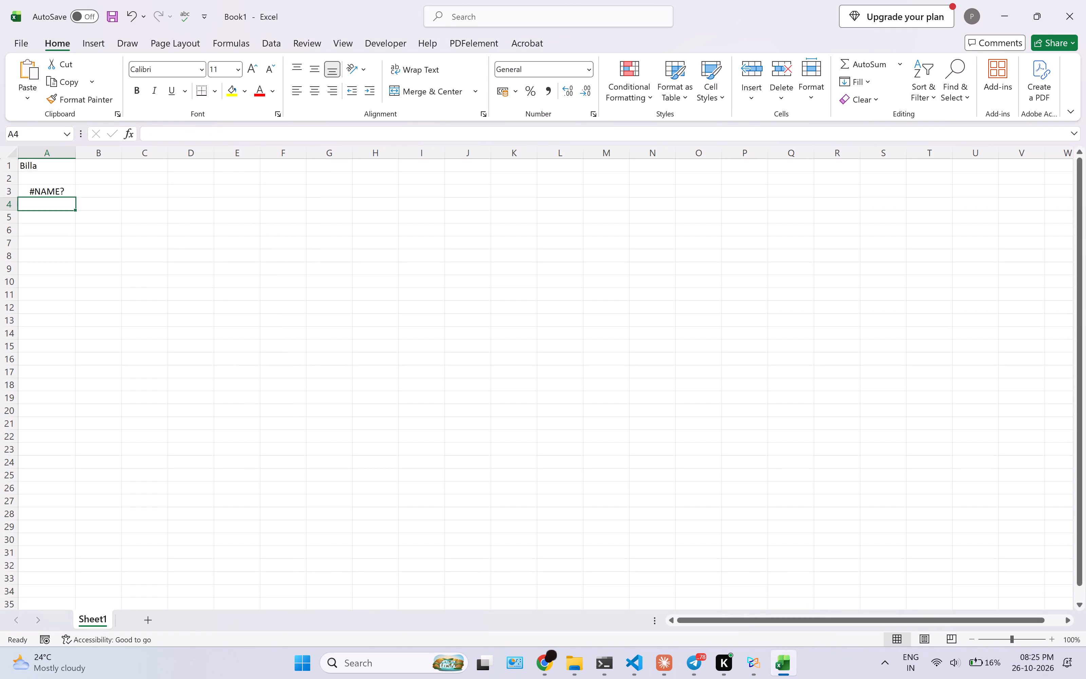
# Delete the whole SEARCH formula from cell A3, leaving the cell empty.
pyautogui.press('Up')
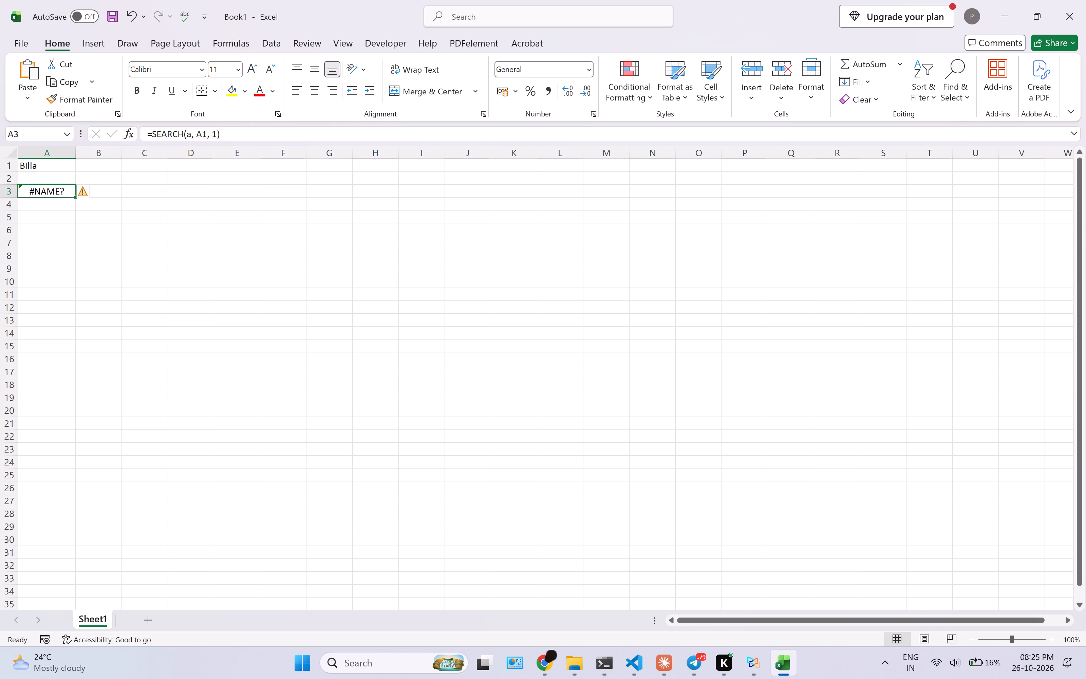
pyautogui.moveTo(283, 140); pyautogui.dragTo(0, 104)
pyautogui.press('BackSpace')
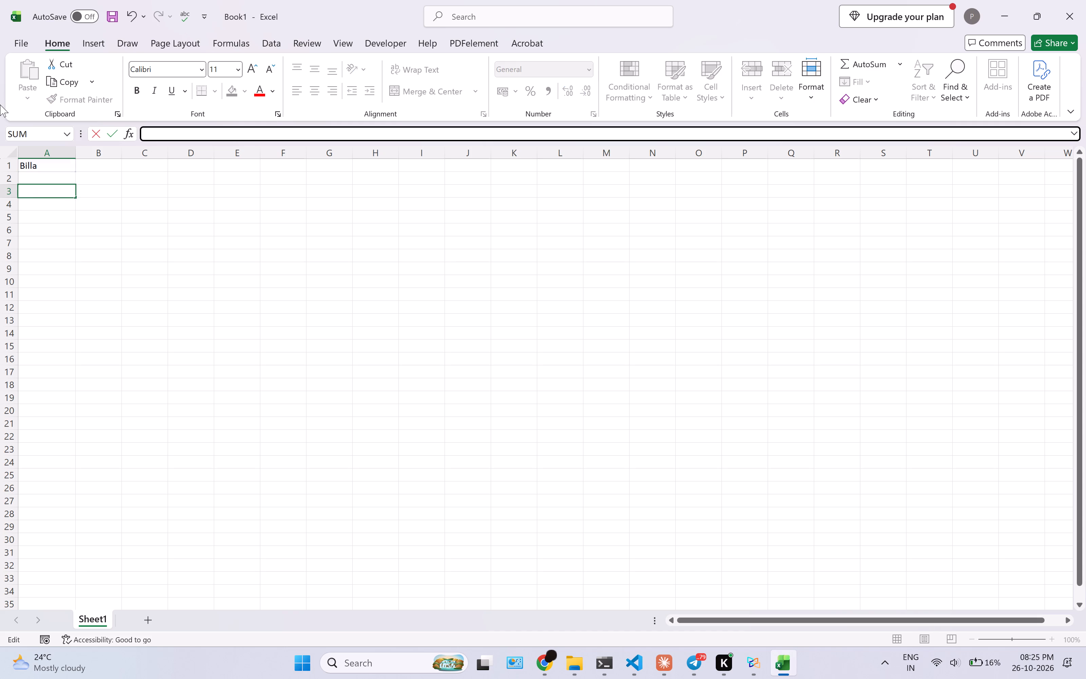
pyautogui.click(165, 296)
# Switch to the data1 PDF and look back through the text functions up to MID and LEFT, checking their syntax and examples.
pyautogui.click(760, 678)
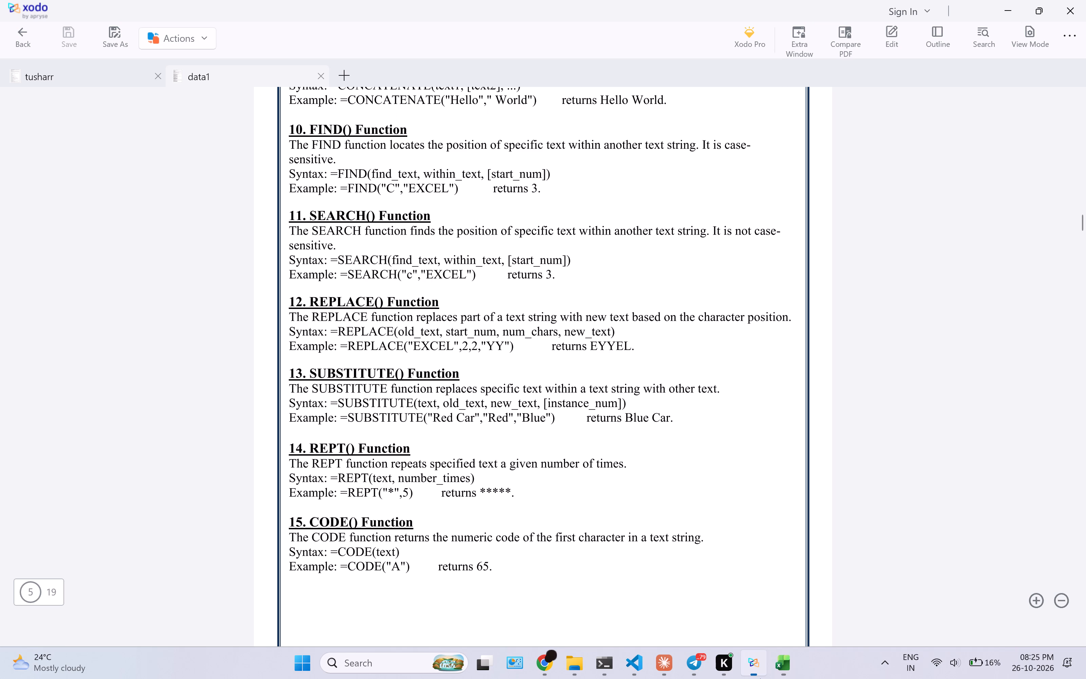
pyautogui.scroll(1, 430, 435)
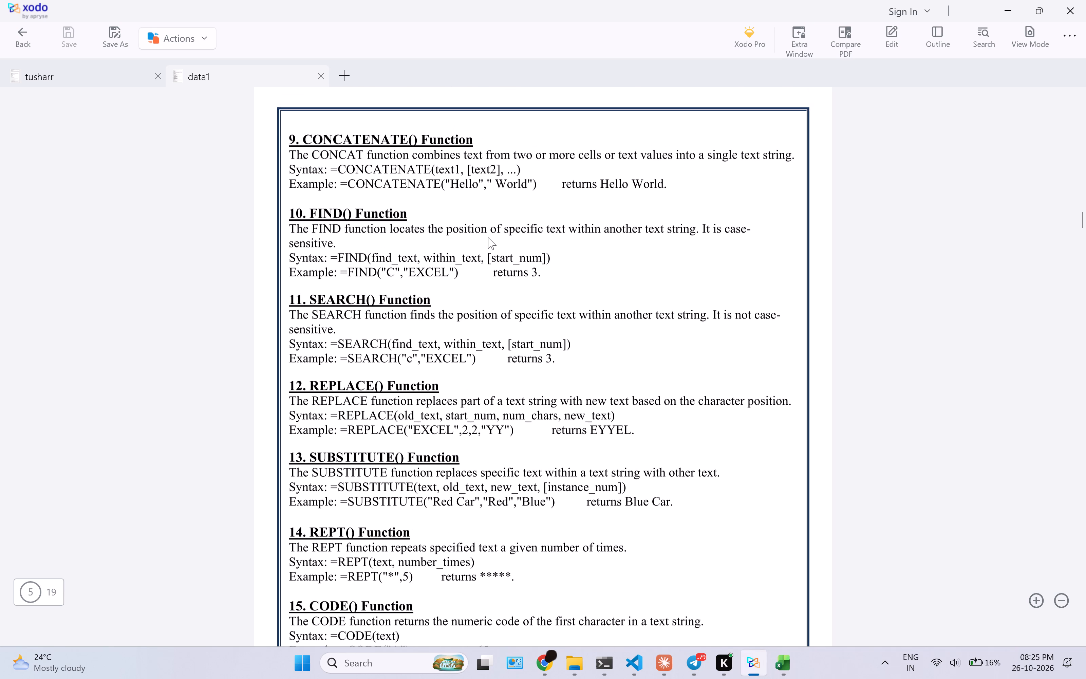
pyautogui.scroll(2, 488, 237)
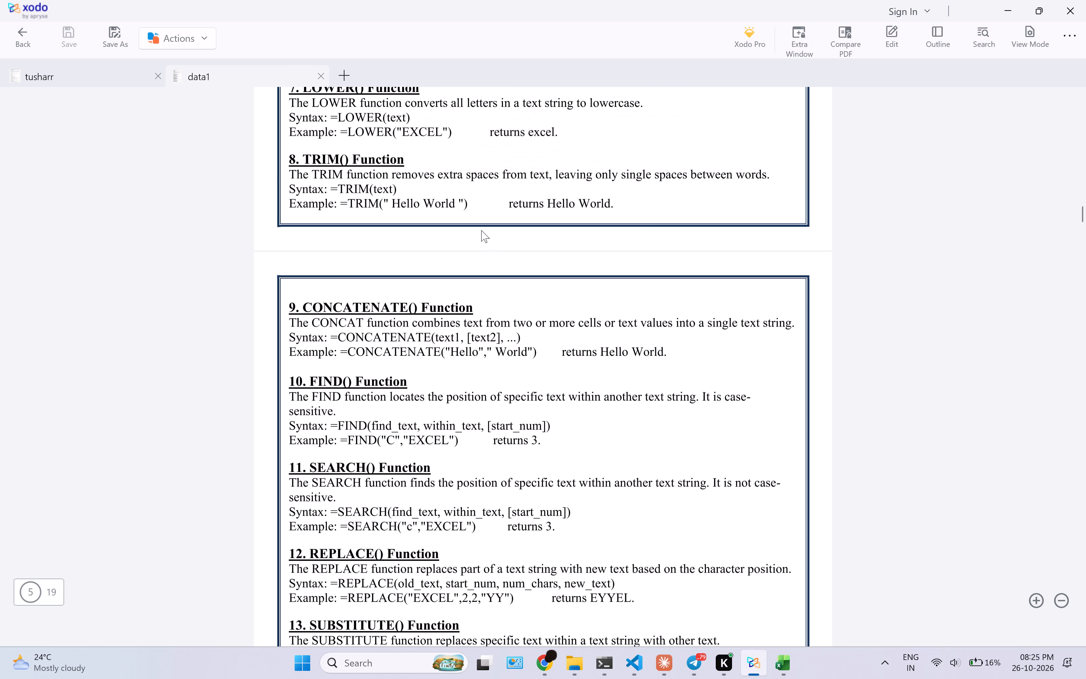
pyautogui.scroll(-1, 452, 201)
pyautogui.scroll(3, 174, 0)
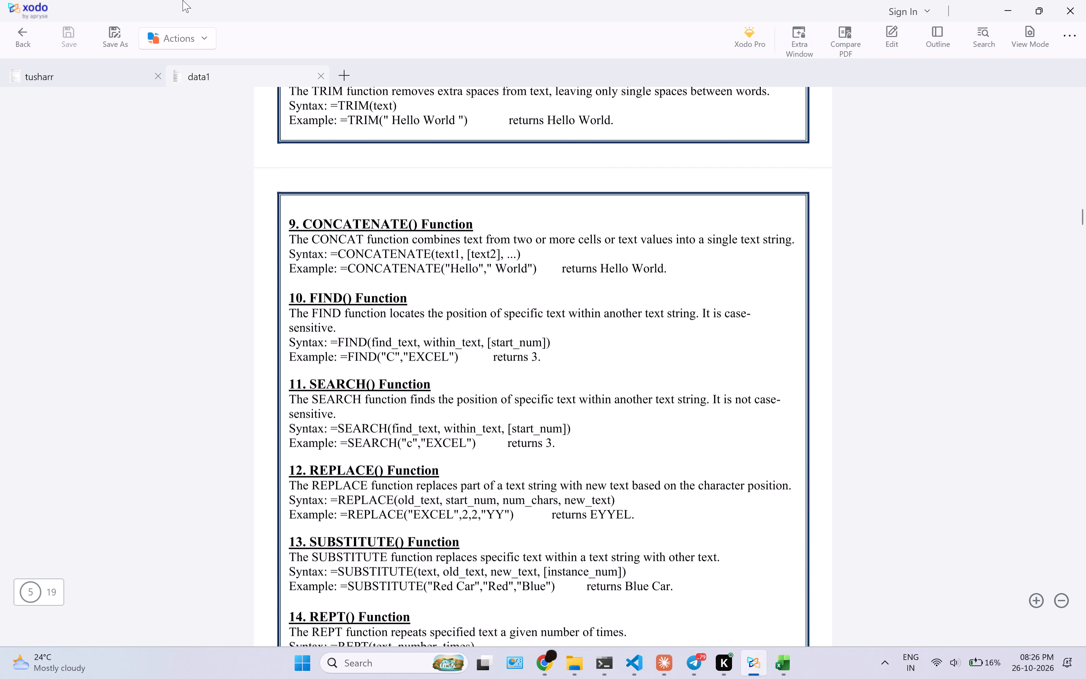
pyautogui.scroll(4, 357, 0)
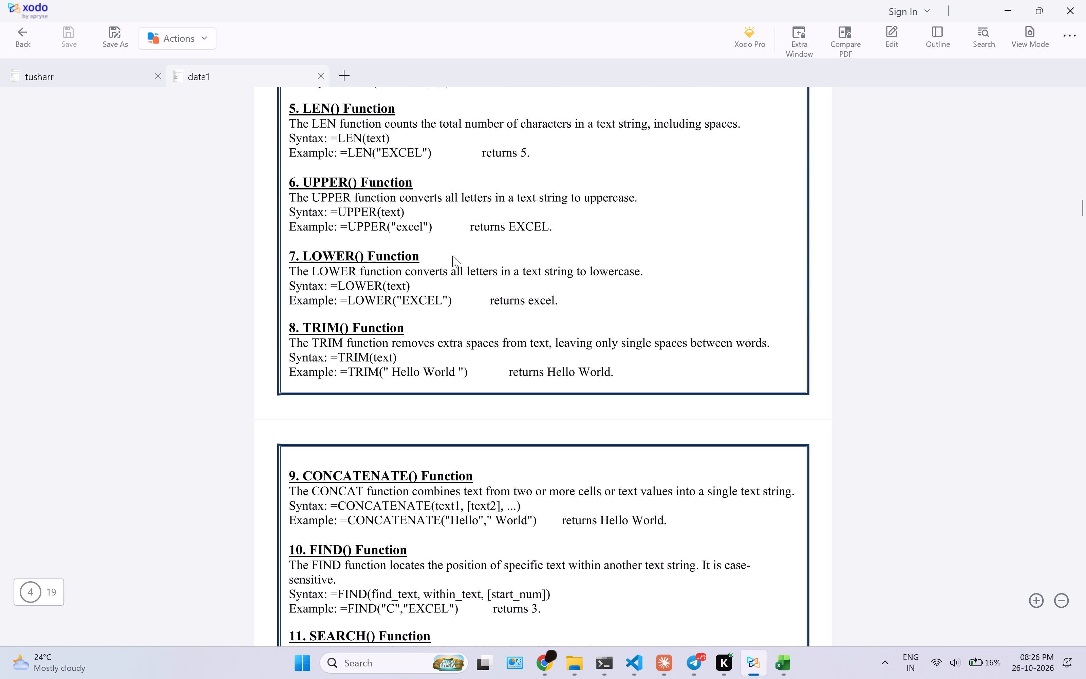
pyautogui.scroll(3, 346, 285)
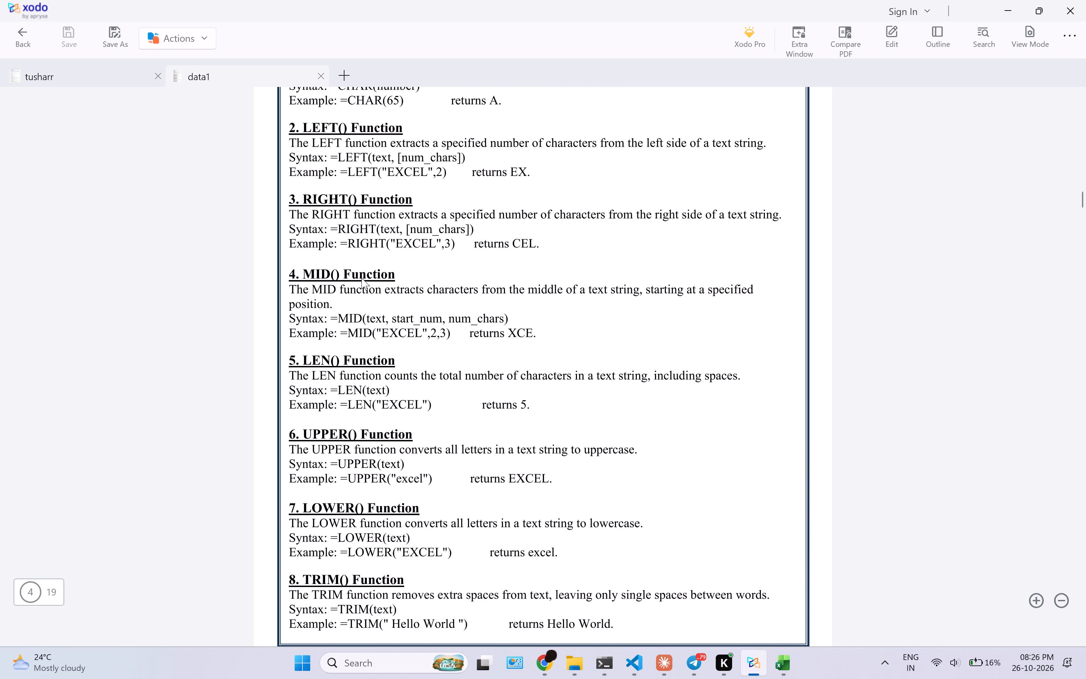
pyautogui.moveTo(420, 272); pyautogui.dragTo(404, 270)
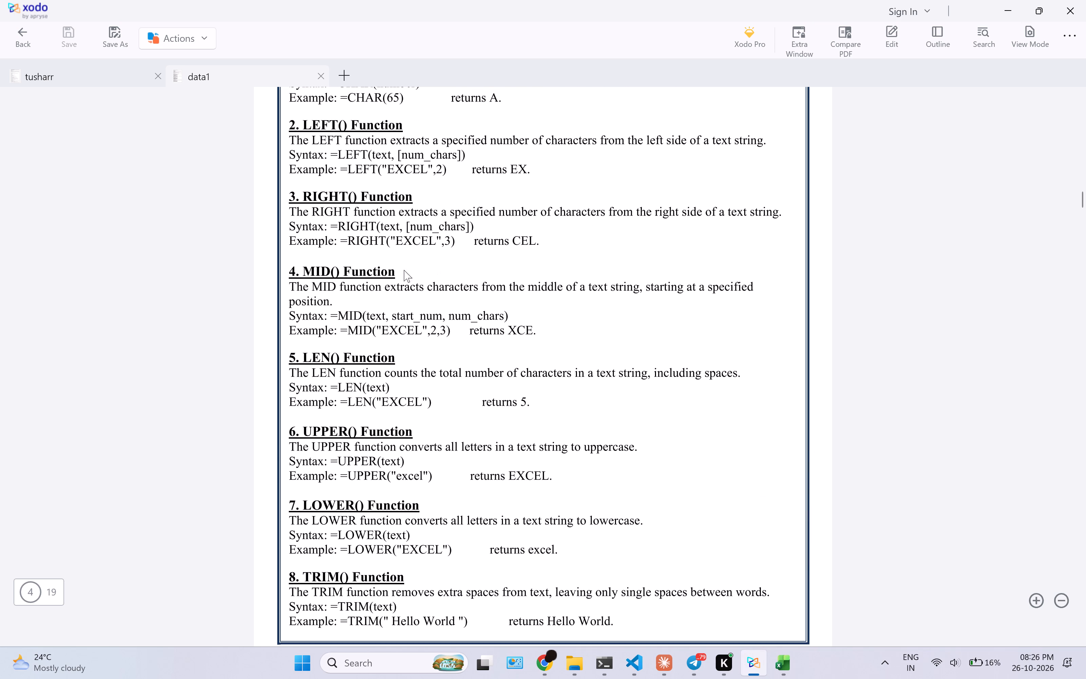
pyautogui.moveTo(404, 270); pyautogui.dragTo(349, 268)
pyautogui.click(284, 265)
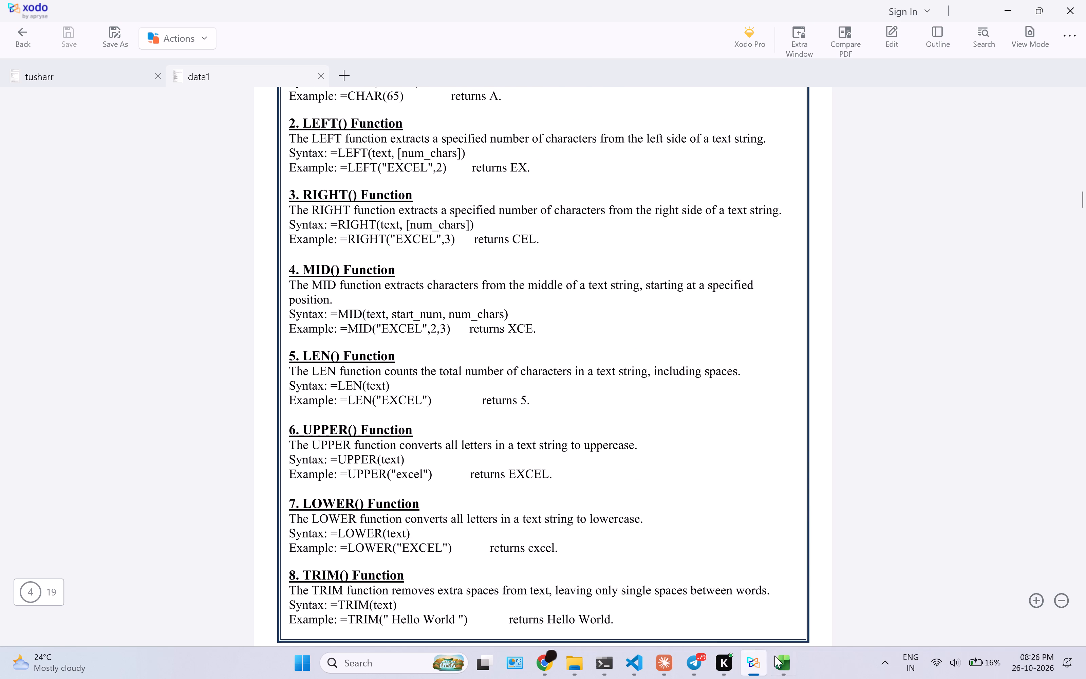
# Return to the Excel workbook, replace the text in cell A1 with college, and select cell A3.
pyautogui.click(788, 662)
pyautogui.doubleClick(48, 162)
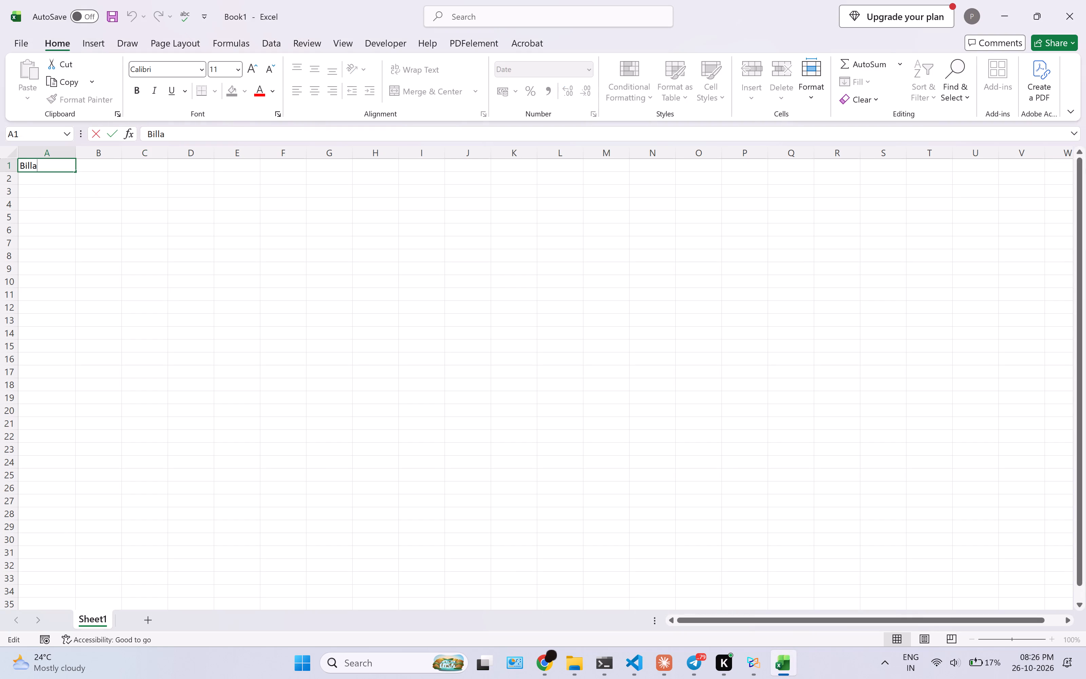
pyautogui.moveTo(32, 169); pyautogui.dragTo(14, 171)
pyautogui.click(45, 160)
pyautogui.click(49, 166)
pyautogui.moveTo(49, 168); pyautogui.dragTo(12, 166)
pyautogui.write('univer')
pyautogui.write('sit')
pyautogui.press('BackSpace')
pyautogui.press('BackSpace')
pyautogui.press('BackSpace')
pyautogui.press('BackSpace')
pyautogui.press('BackSpace')
pyautogui.press('BackSpace')
pyautogui.press('BackSpace')
pyautogui.press('BackSpace')
pyautogui.press('BackSpace')
pyautogui.press('BackSpace')
pyautogui.press('BackSpace')
pyautogui.press('BackSpace')
pyautogui.press('BackSpace')
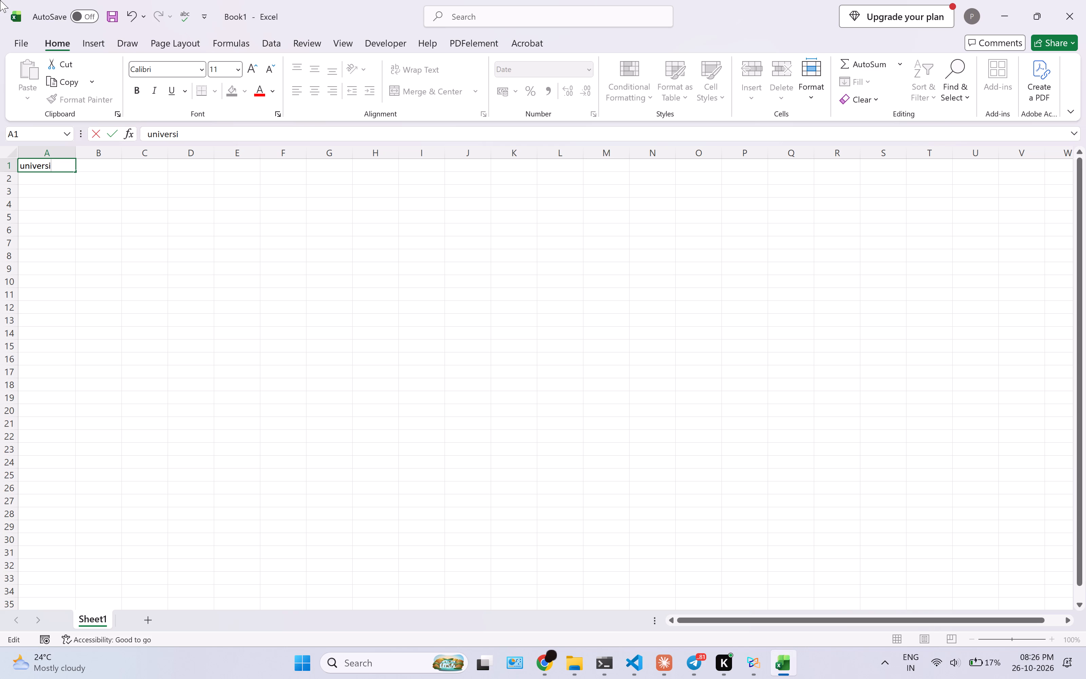
pyautogui.write('college')
pyautogui.press('Down')
pyautogui.press('Down')
pyautogui.press('Tab')
pyautogui.press('Down')
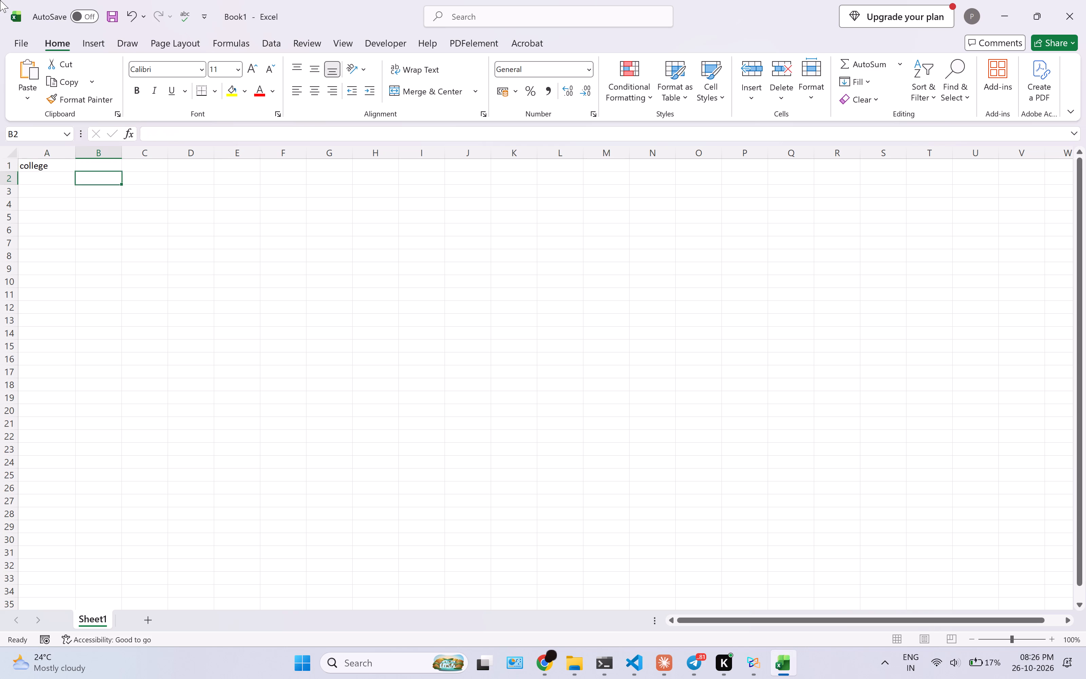
pyautogui.press('Left')
pyautogui.press('Down')
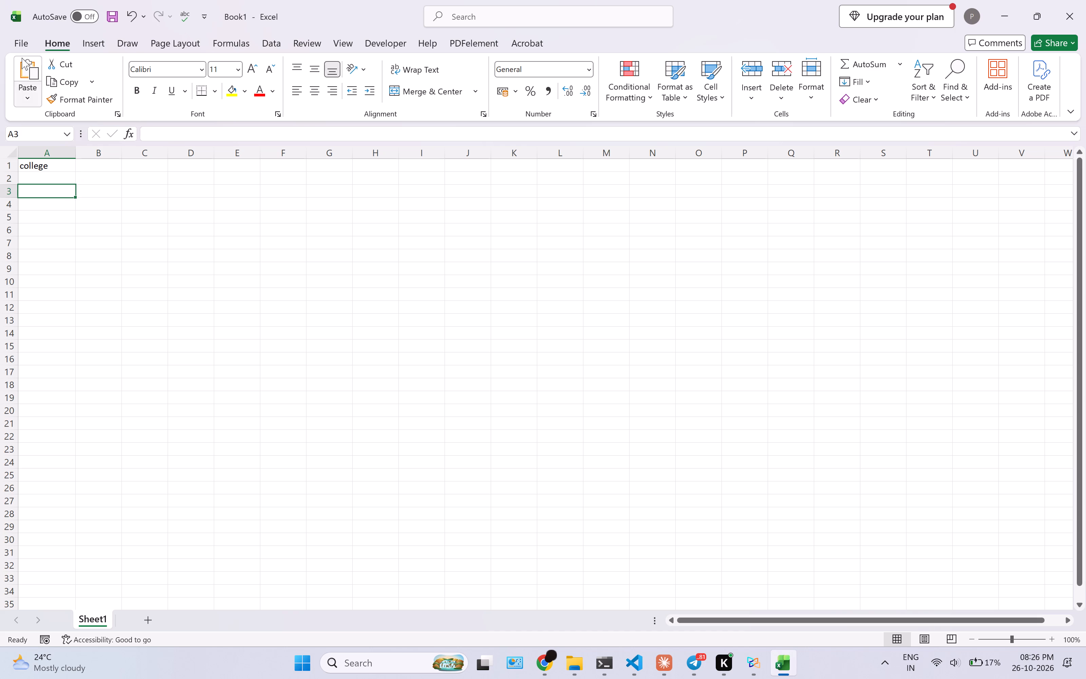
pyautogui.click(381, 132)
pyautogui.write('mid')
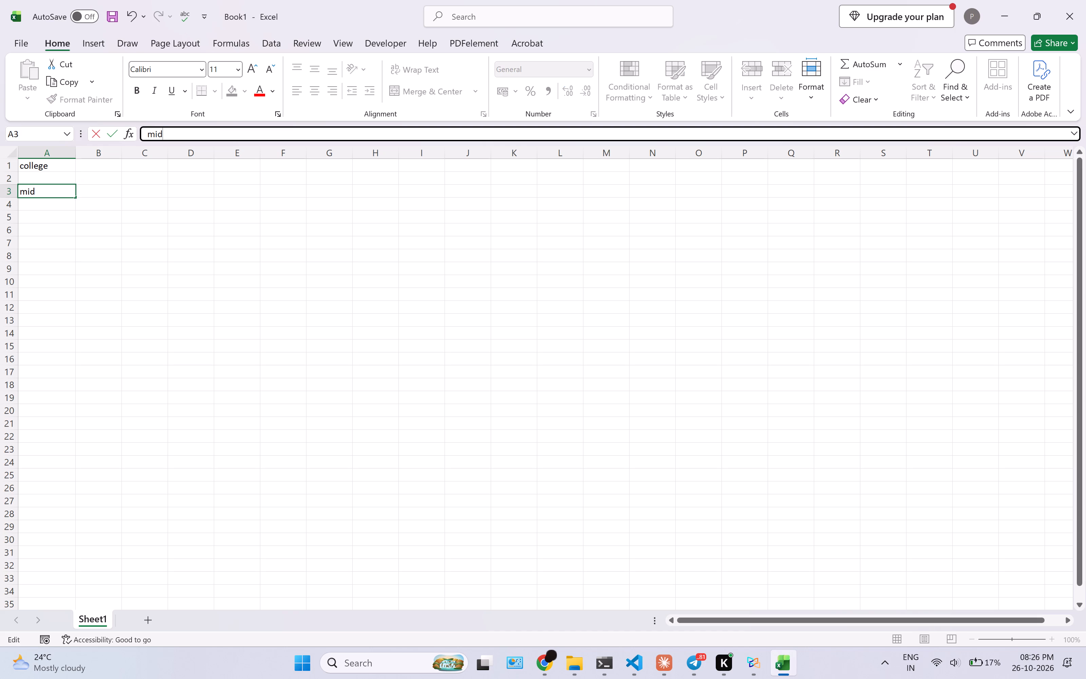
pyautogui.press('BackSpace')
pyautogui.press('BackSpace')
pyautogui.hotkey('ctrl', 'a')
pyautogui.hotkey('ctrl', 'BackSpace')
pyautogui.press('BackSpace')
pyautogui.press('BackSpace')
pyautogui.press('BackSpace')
# Try to enter the formula =MID(A1) in cell A3, with only the text reference as its argument.
pyautogui.write('=(')
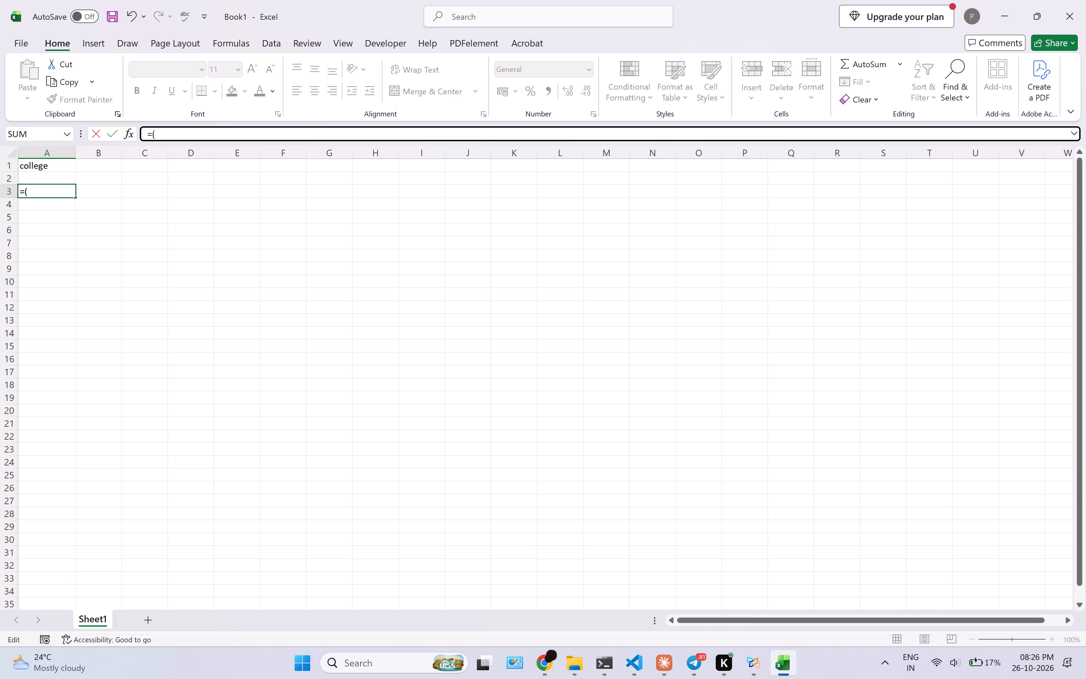
pyautogui.press('BackSpace')
pyautogui.write('mid')
pyautogui.press('Tab')
pyautogui.write('(a1')
pyautogui.press('BackSpace')
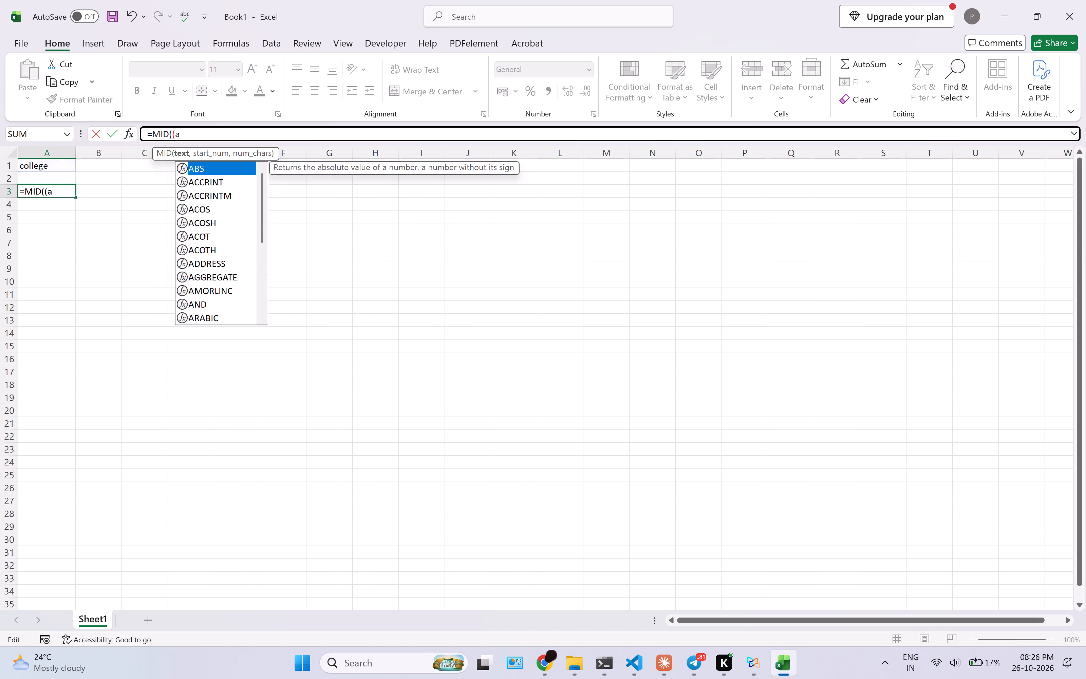
pyautogui.press('BackSpace')
pyautogui.press('BackSpace')
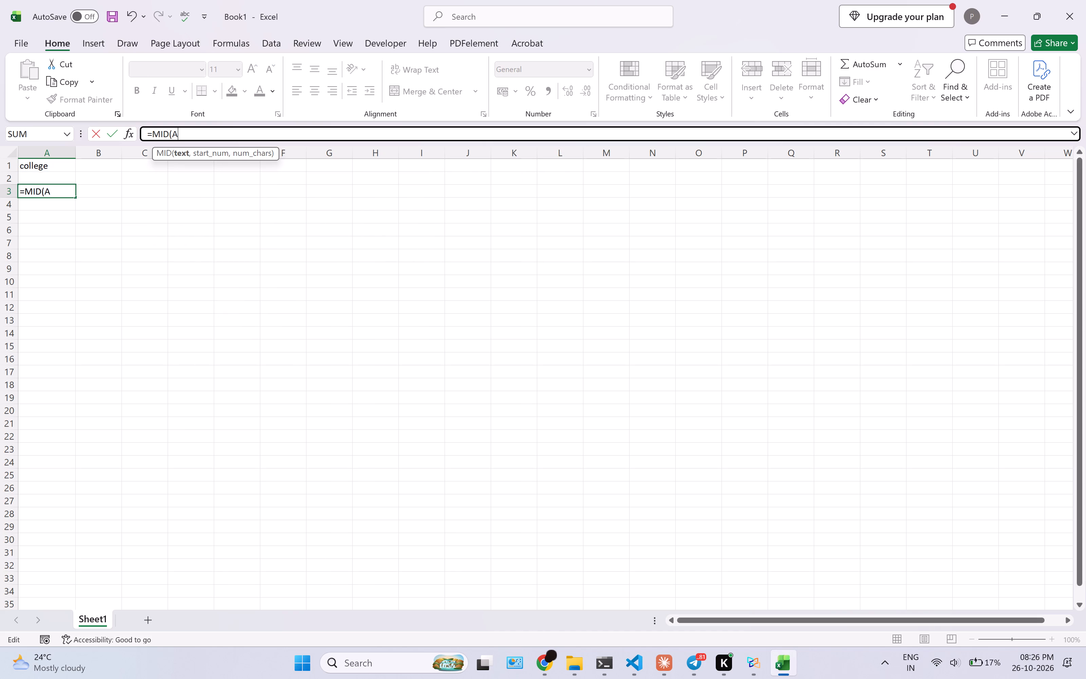
pyautogui.press('1')
pyautogui.hotkey('shift', ')')
pyautogui.press('Return')
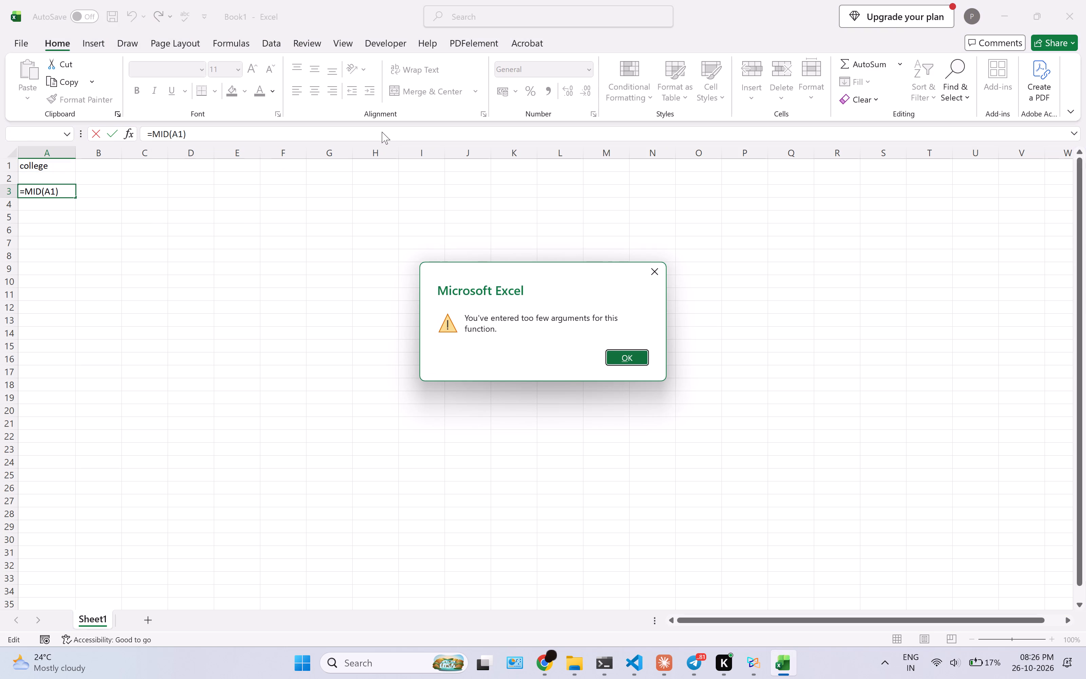
pyautogui.press('Return')
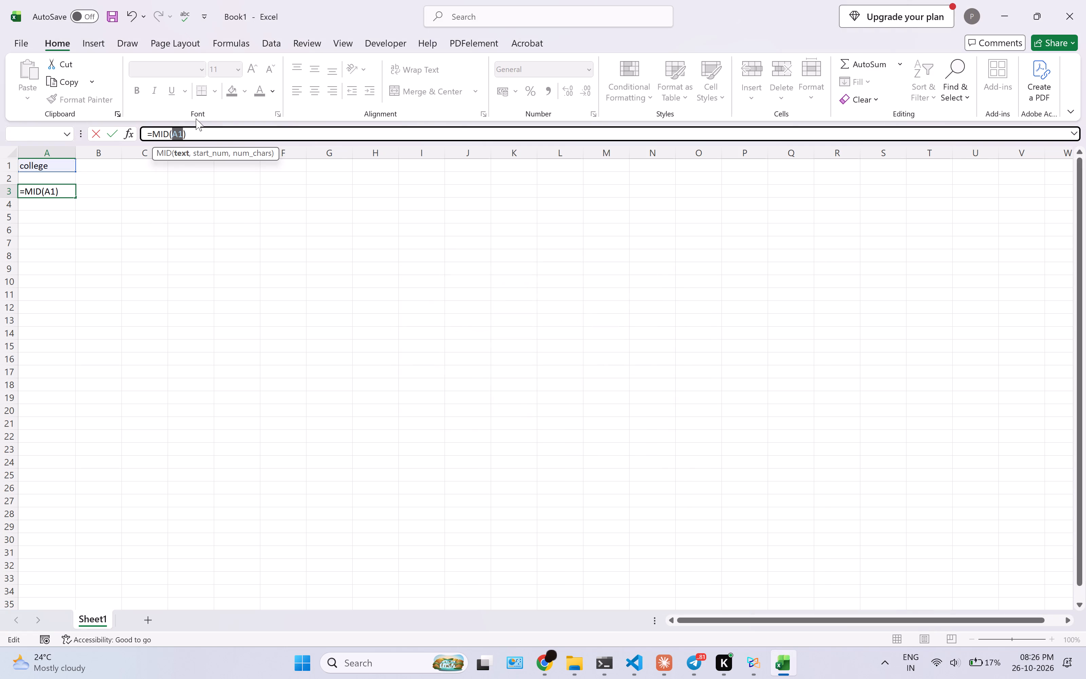
# Check the MID syntax in the data1 PDF and complete the formula in cell A3 as =MID(A1,2,3).
pyautogui.press('Right')
pyautogui.hotkey('alt', 'Tab')
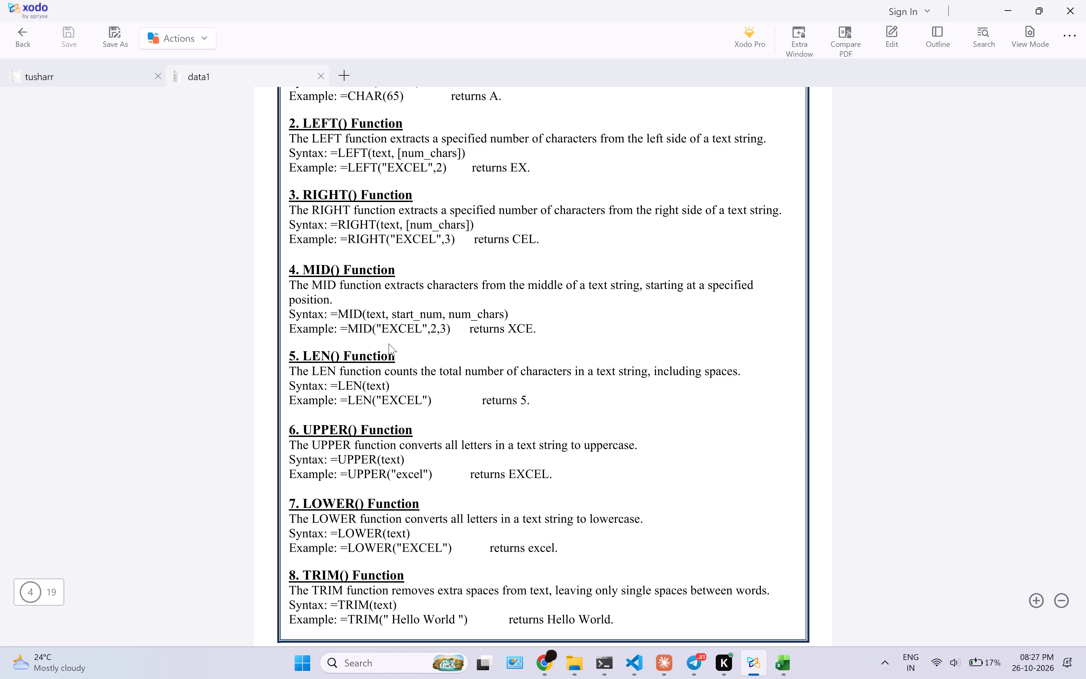
pyautogui.hotkey('alt', 'Tab')
pyautogui.write(',2')
pyautogui.write(',3')
pyautogui.press('Return')
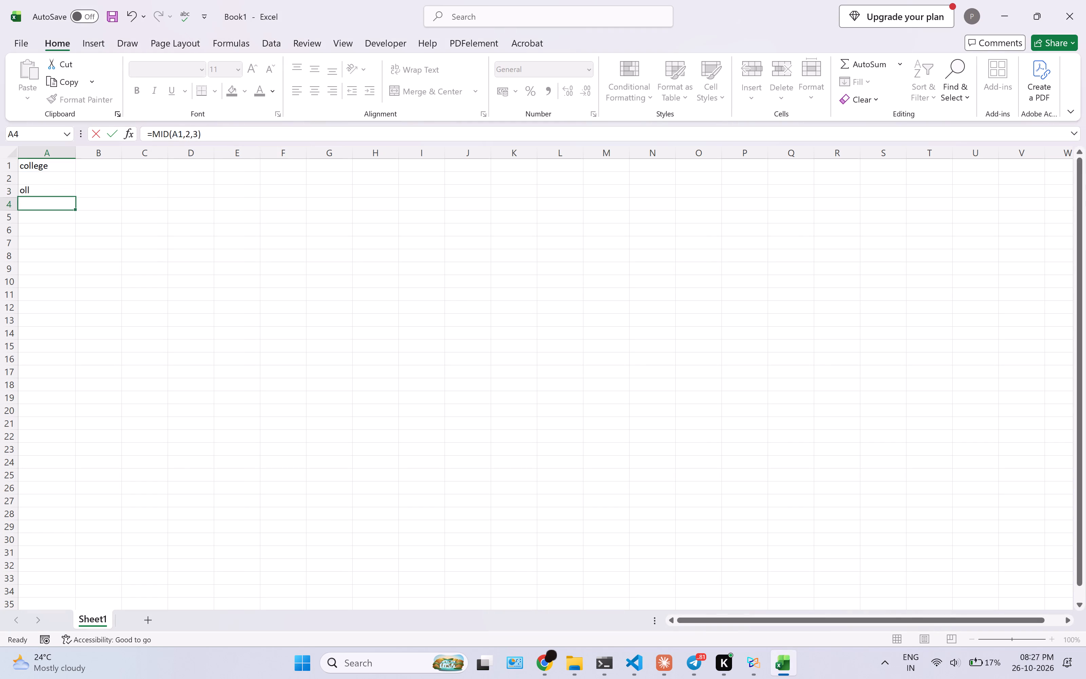
# Select cell A3 and copy a screen snip covering the MID formula and the cells from A1 to about D3.
pyautogui.press('Up')
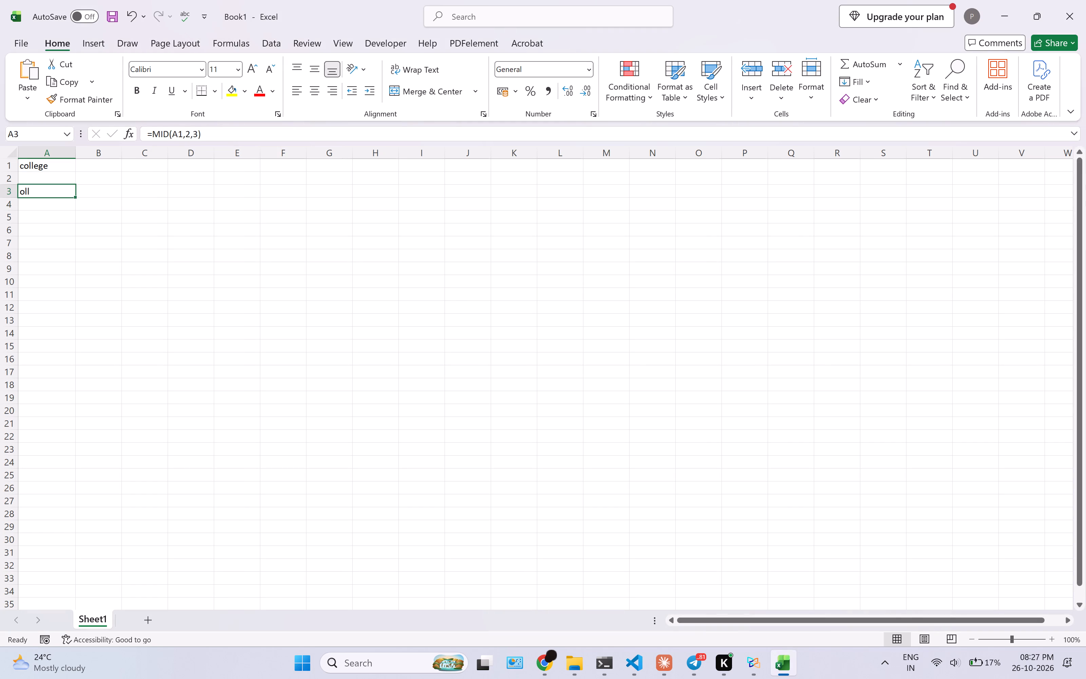
pyautogui.press('shift+super+s')
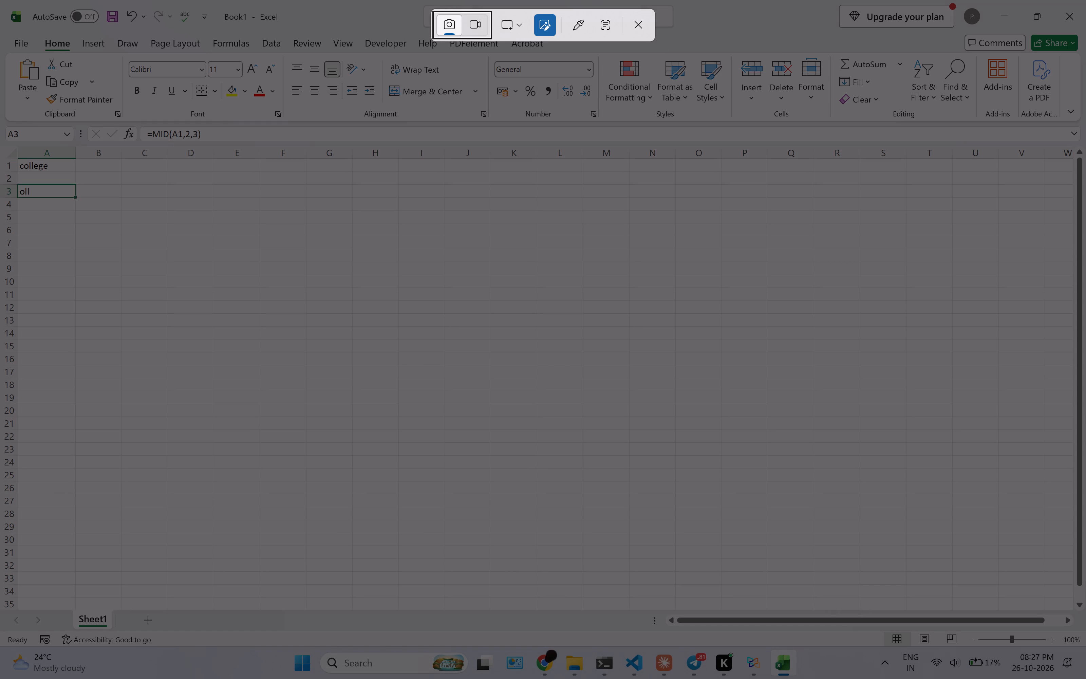
pyautogui.moveTo(0, 123); pyautogui.dragTo(249, 217)
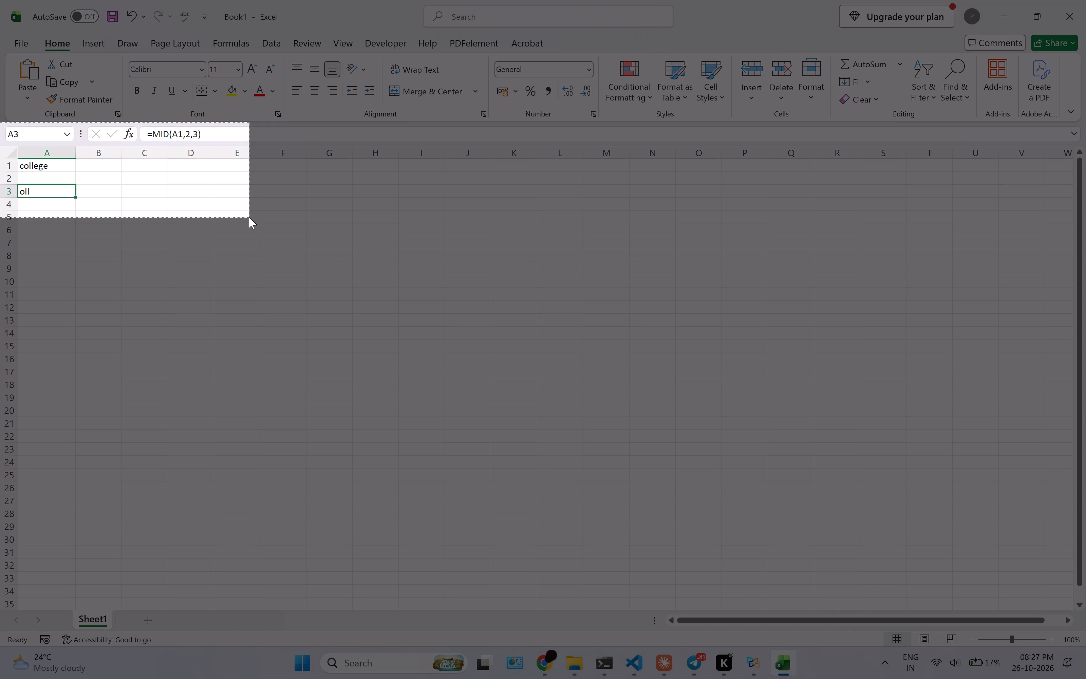
pyautogui.moveTo(249, 217); pyautogui.dragTo(231, 202)
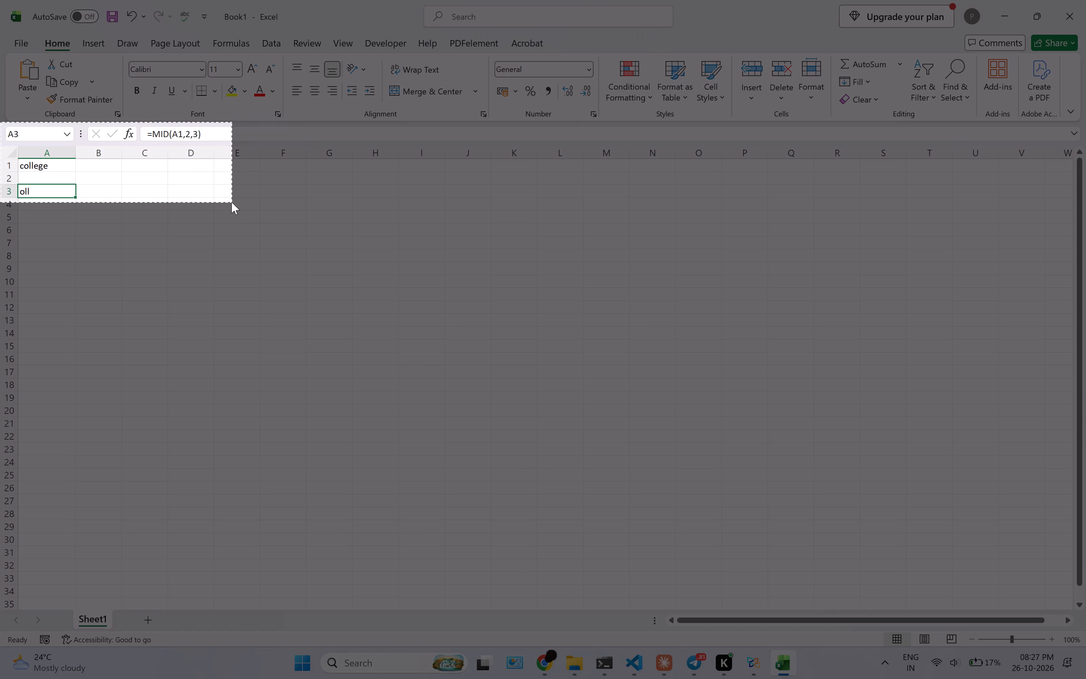
pyautogui.moveTo(231, 202); pyautogui.dragTo(210, 204)
pyautogui.click(99, 208)
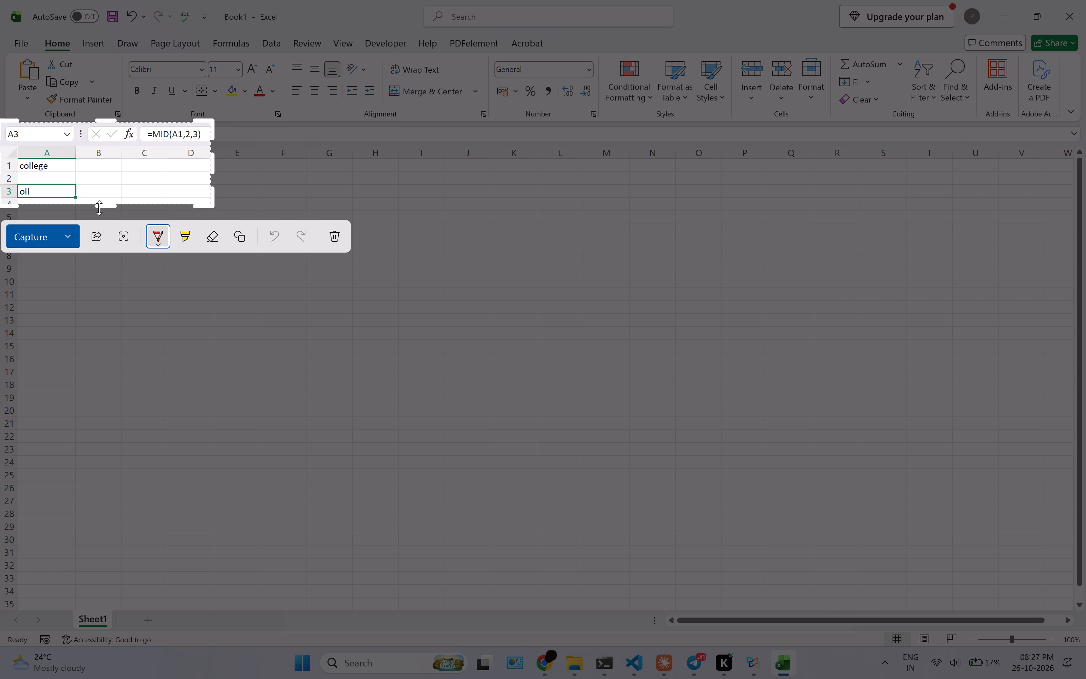
pyautogui.hotkey('ctrl', 'c')
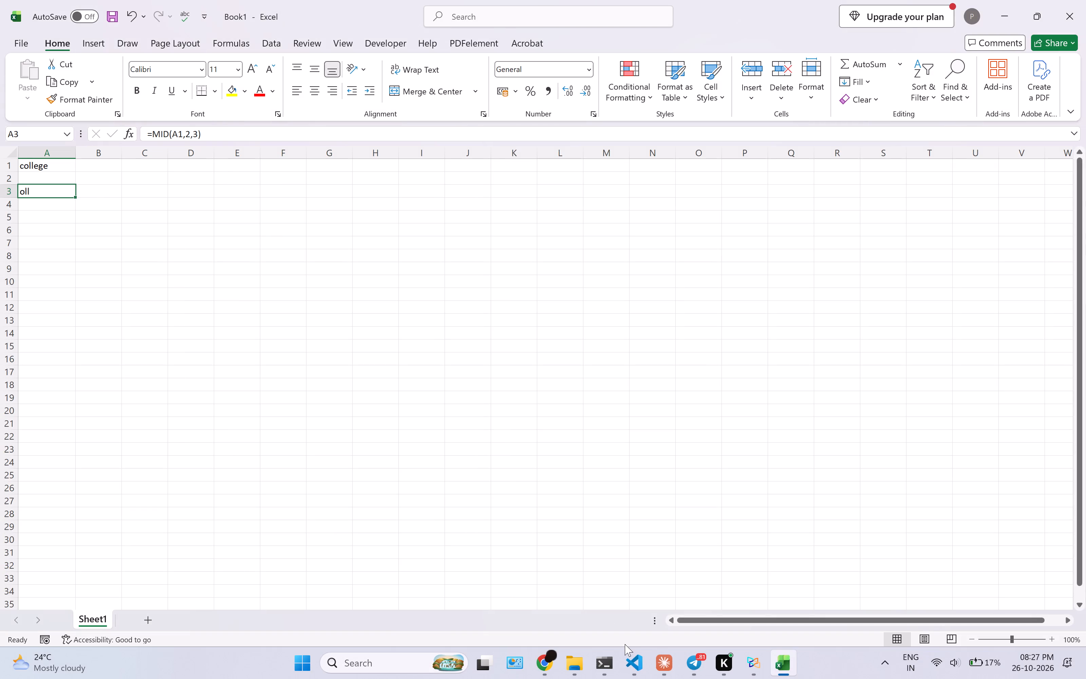
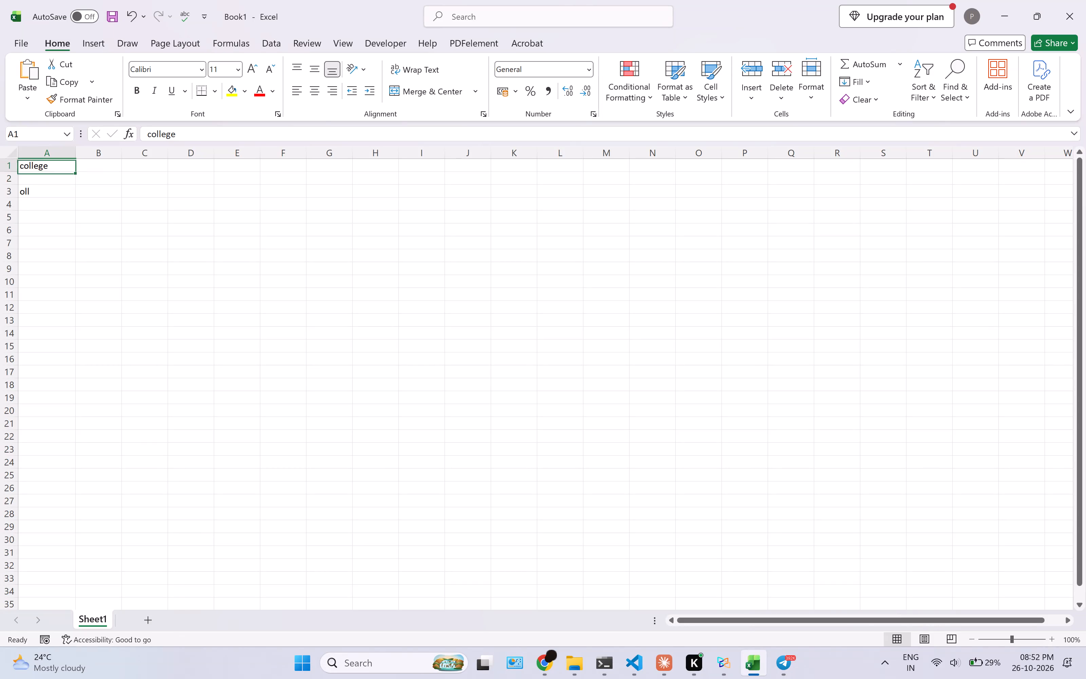
# Clear the text in cell A1 and the MID formula in cell A3.
pyautogui.hotkey('ctrl', 'a')
pyautogui.hotkey('ctrl', 'BackSpace')
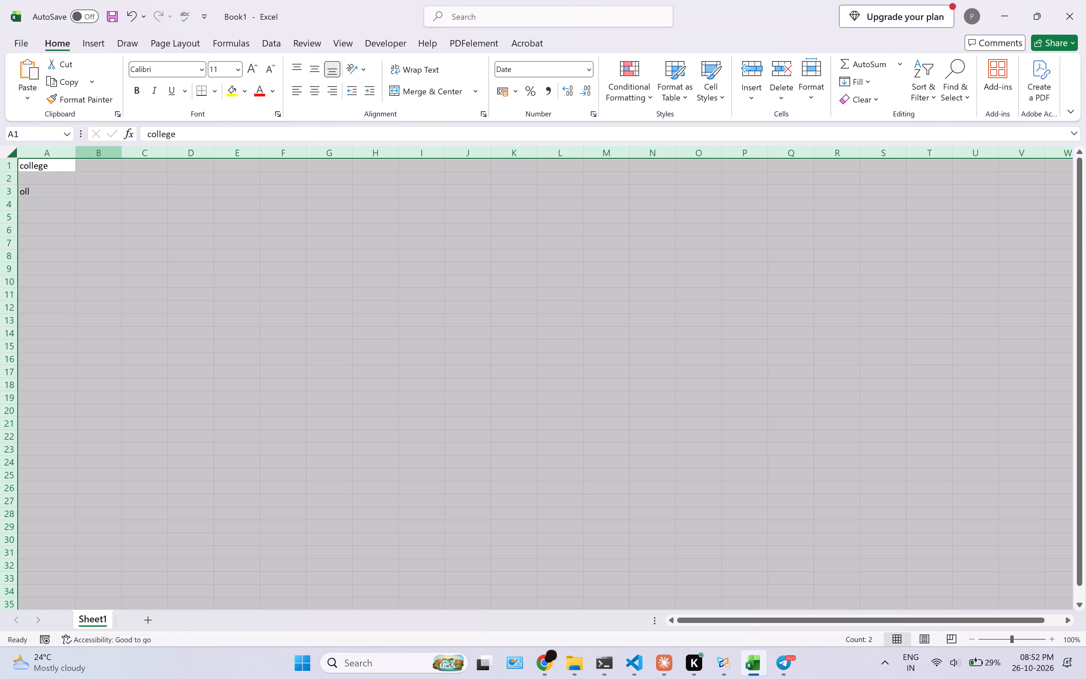
pyautogui.click(72, 170)
pyautogui.doubleClick(53, 168)
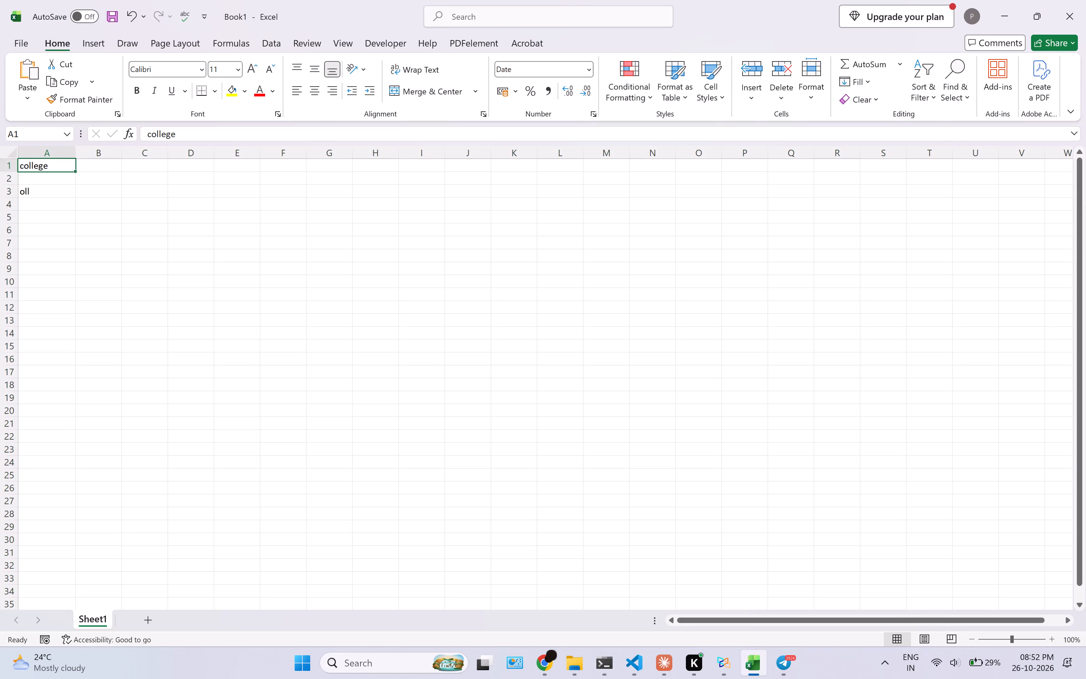
pyautogui.press('BackSpace')
pyautogui.press('BackSpace')
pyautogui.press('BackSpace')
pyautogui.press('BackSpace')
pyautogui.press('BackSpace')
pyautogui.press('BackSpace')
pyautogui.press('BackSpace')
pyautogui.press('BackSpace')
pyautogui.press('BackSpace')
pyautogui.press('BackSpace')
pyautogui.press('BackSpace')
pyautogui.press('Down')
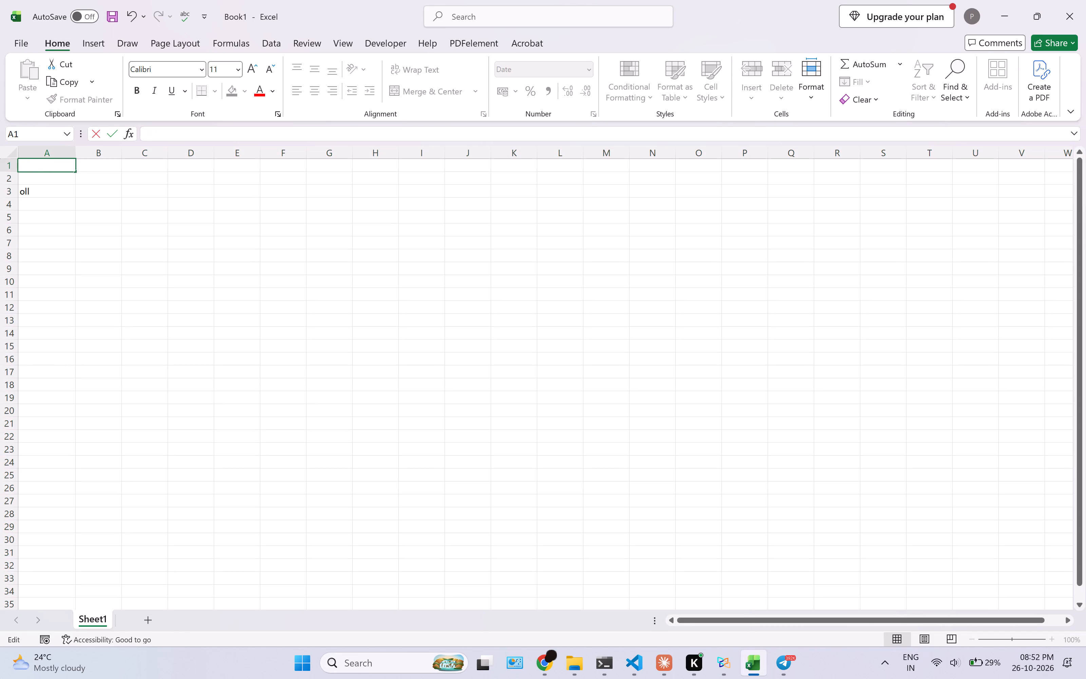
pyautogui.press('Down')
pyautogui.click(36, 193)
pyautogui.press('BackSpace')
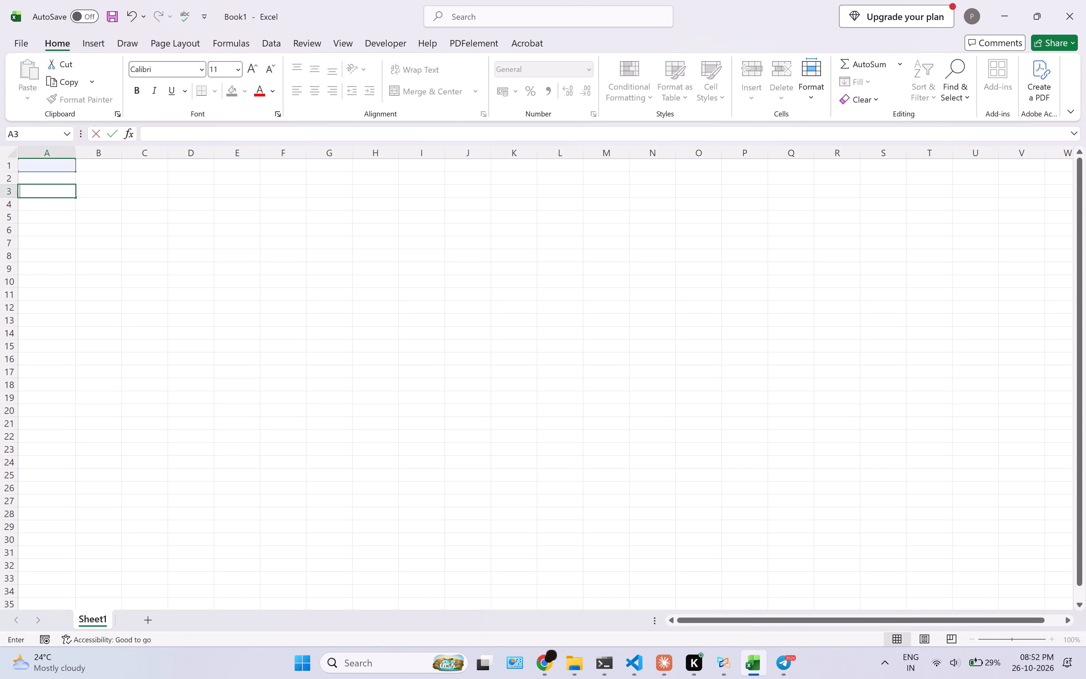
pyautogui.press('BackSpace')
# Enter a SUM formula in cell A1 that adds 20 and 1, as =SUM(20,1).
pyautogui.click(51, 163)
pyautogui.write('=sum')
pyautogui.press('Return')
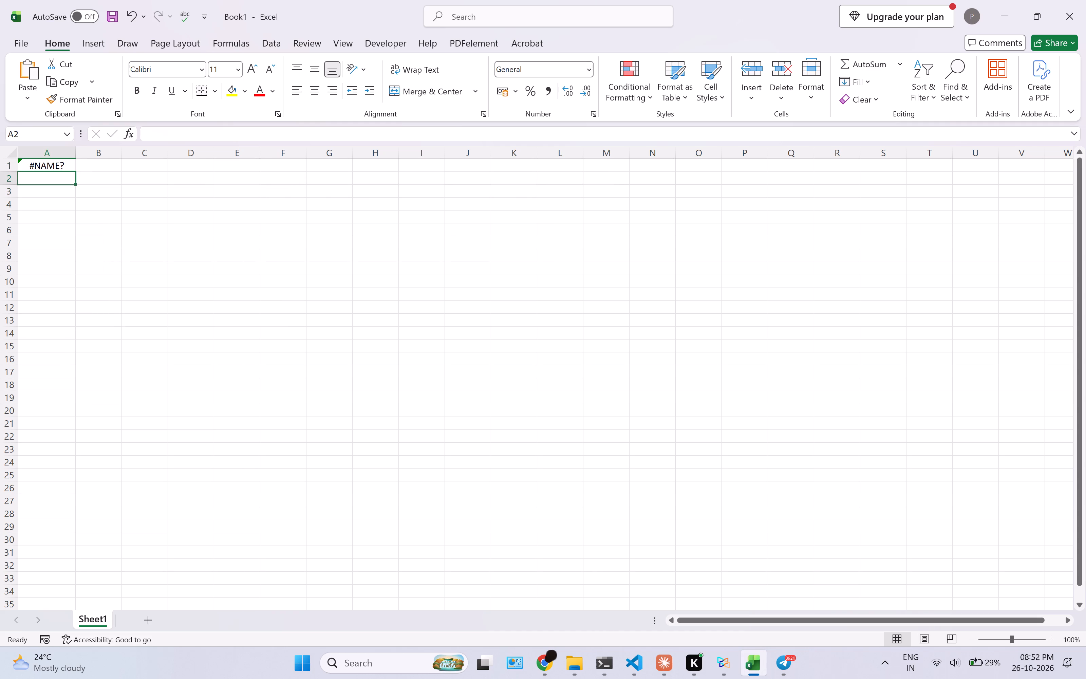
pyautogui.click(51, 163)
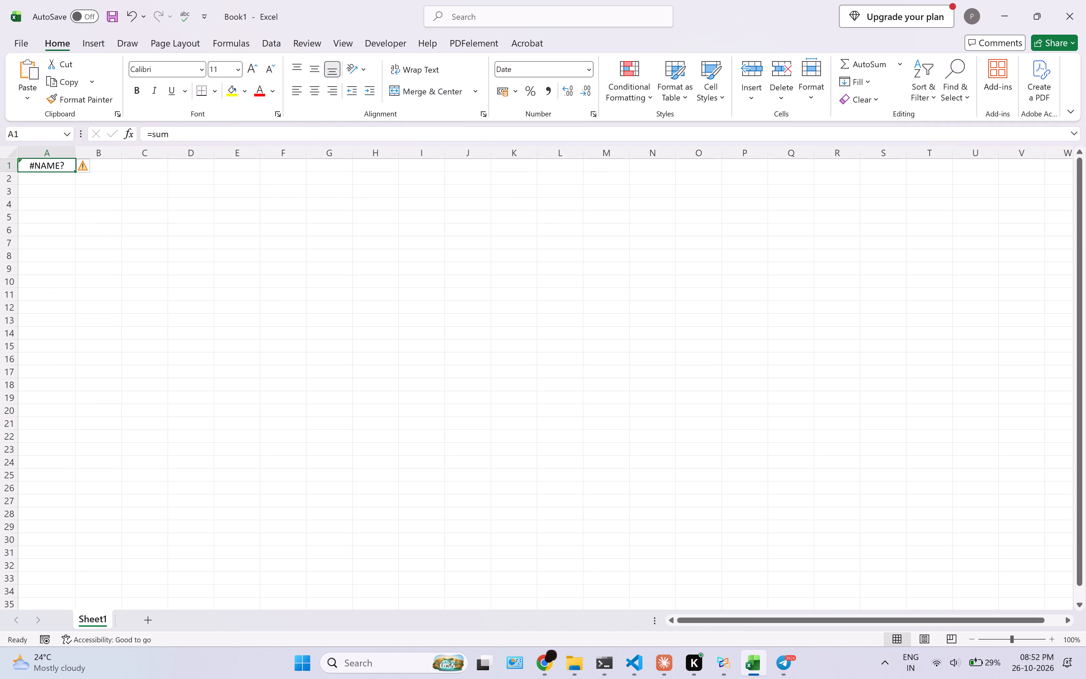
pyautogui.click(182, 138)
pyautogui.hotkey('shift', '(')
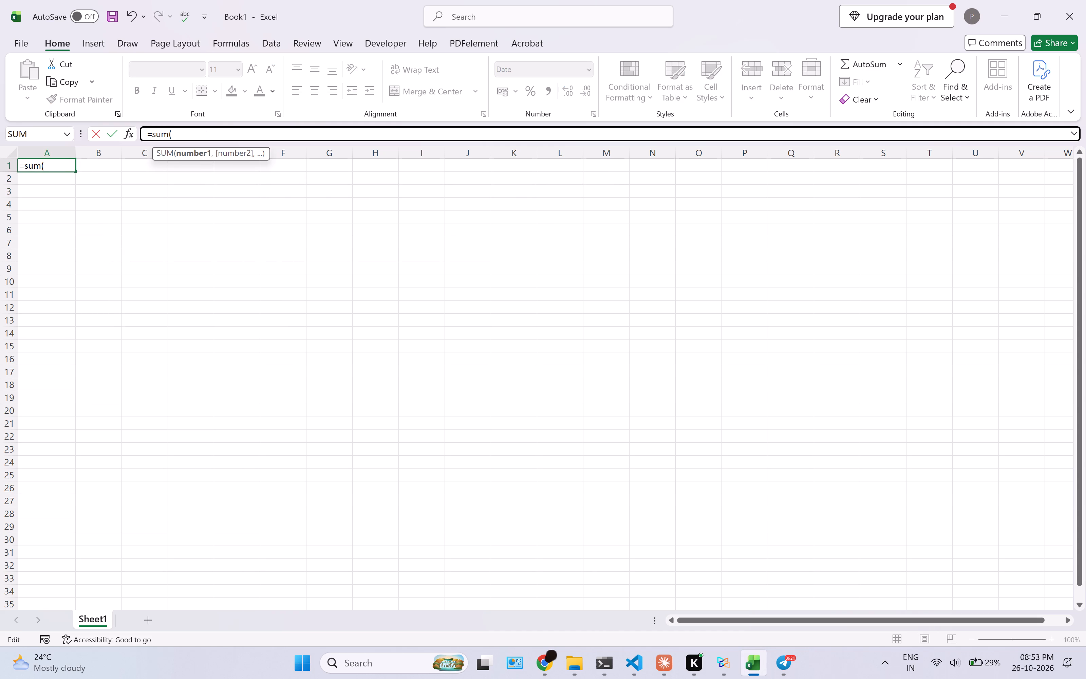
pyautogui.write('20')
pyautogui.press(',')
pyautogui.press('BackSpace')
pyautogui.write(',1')
pyautogui.press('Return')
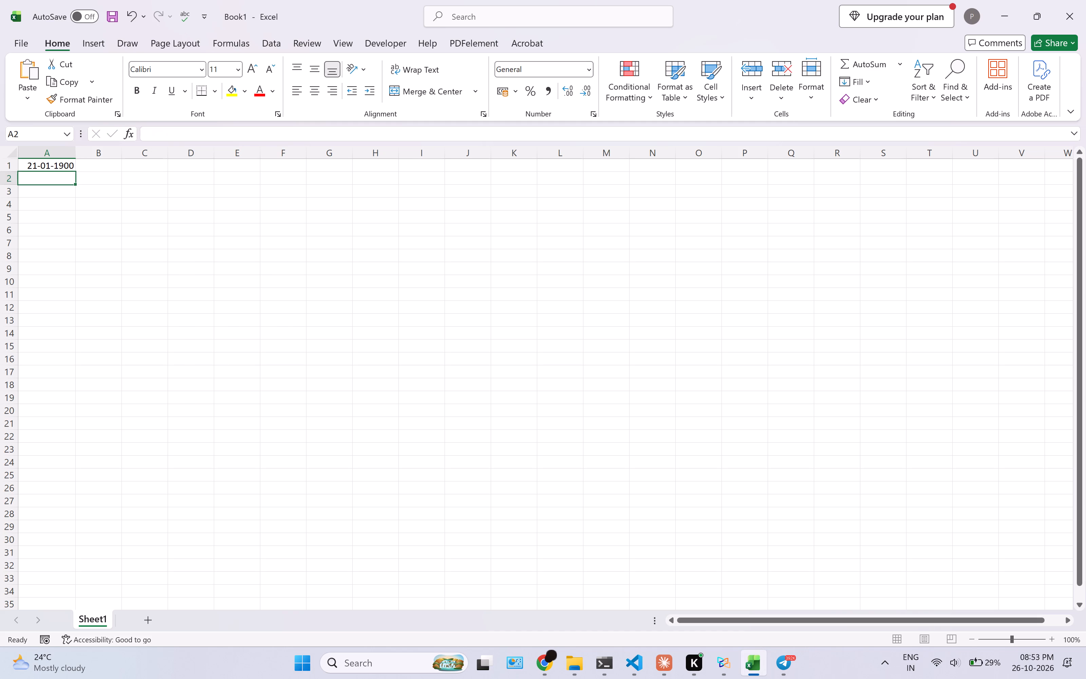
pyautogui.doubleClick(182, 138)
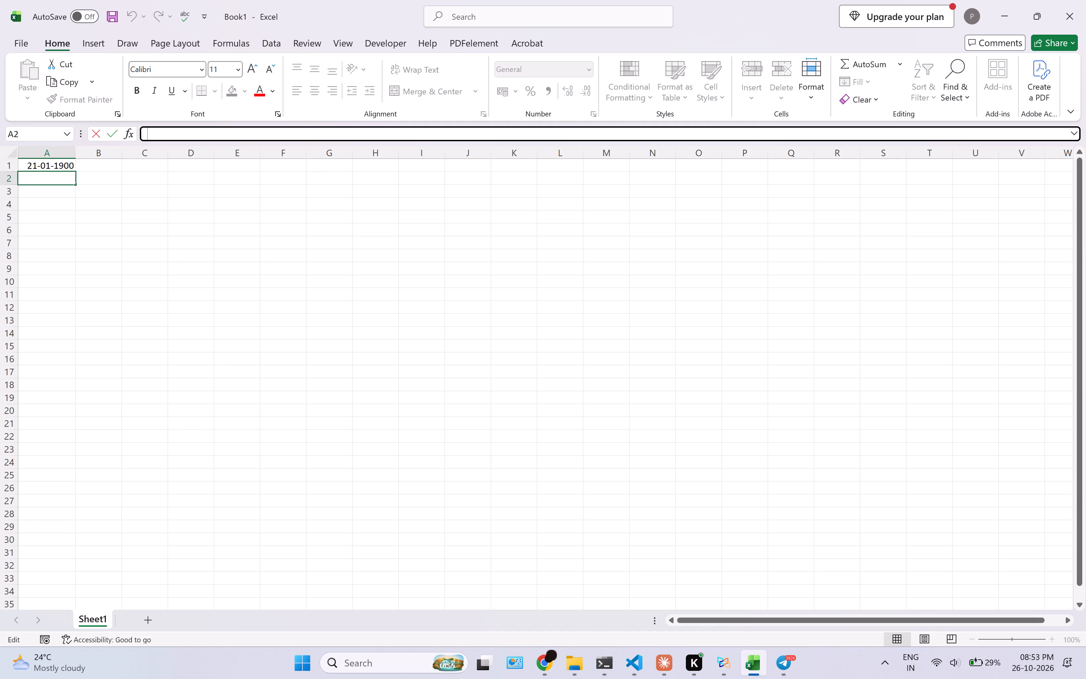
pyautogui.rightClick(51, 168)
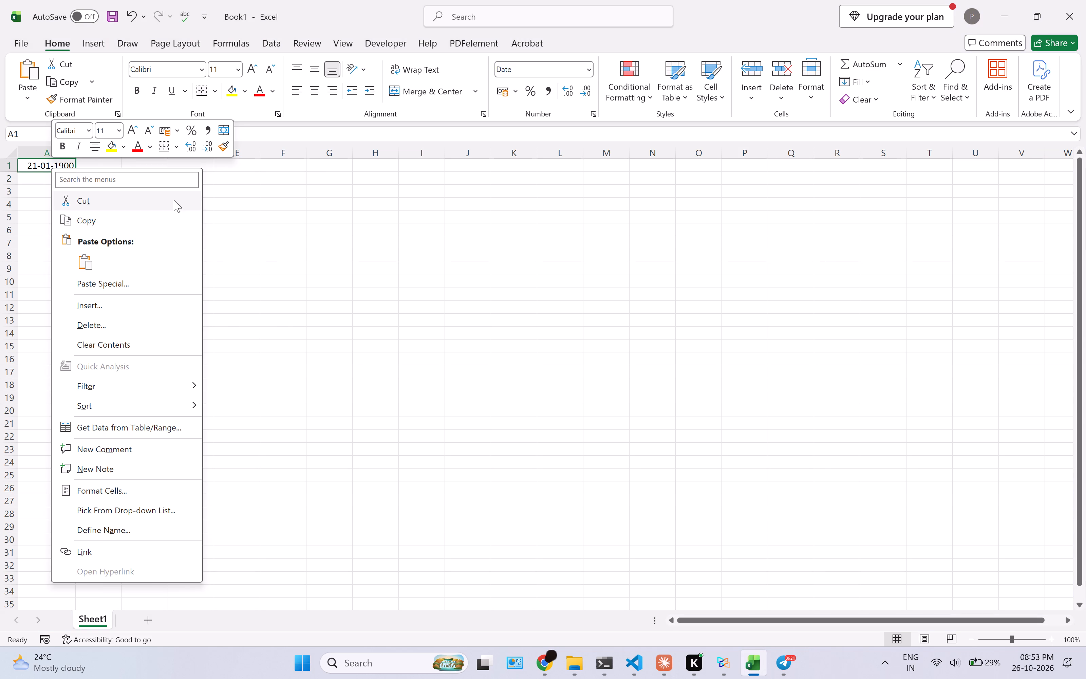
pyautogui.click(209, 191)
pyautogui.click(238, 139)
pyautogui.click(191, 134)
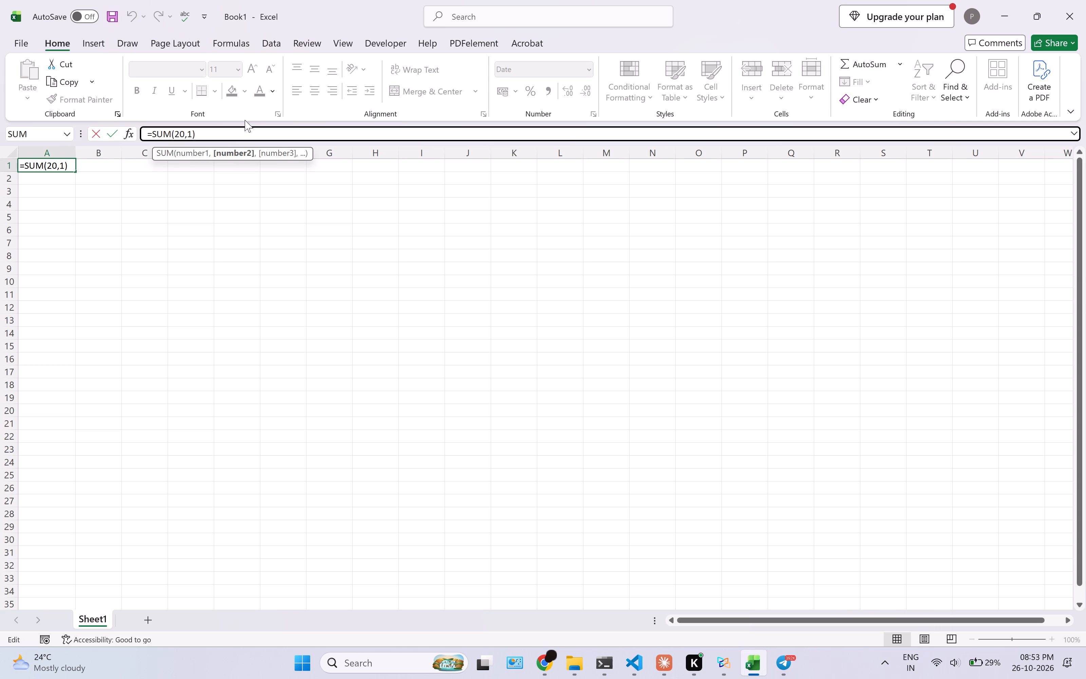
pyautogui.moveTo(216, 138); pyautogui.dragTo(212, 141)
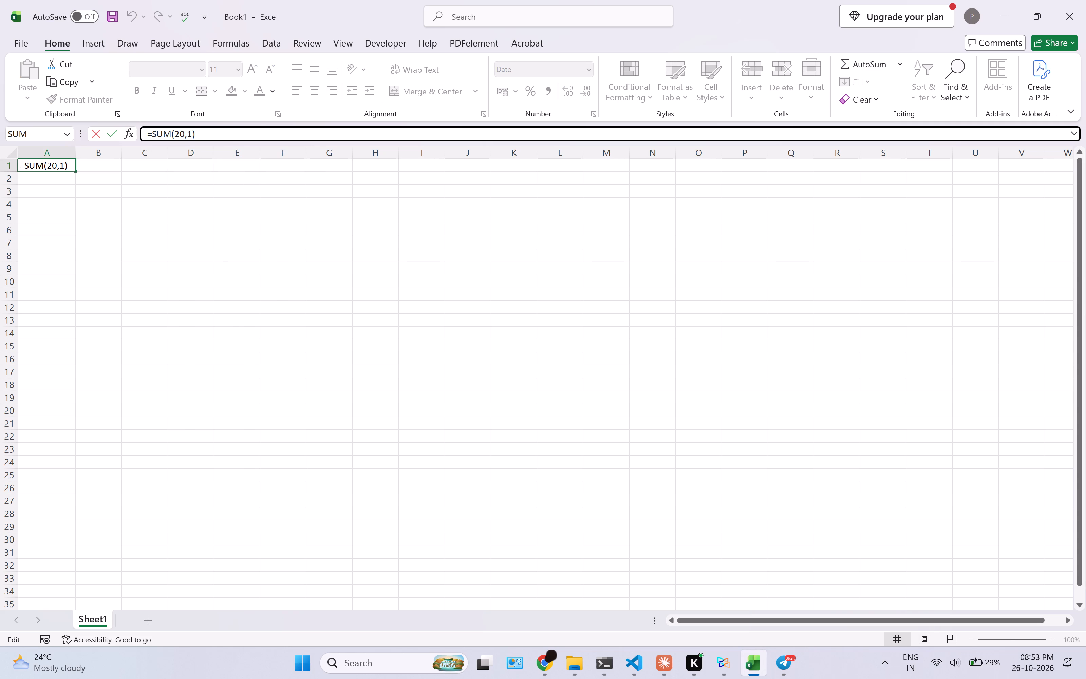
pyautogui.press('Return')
# Change the number format of cell A1 to General through the cell formatting options.
pyautogui.rightClick(53, 172)
pyautogui.rightClick(48, 172)
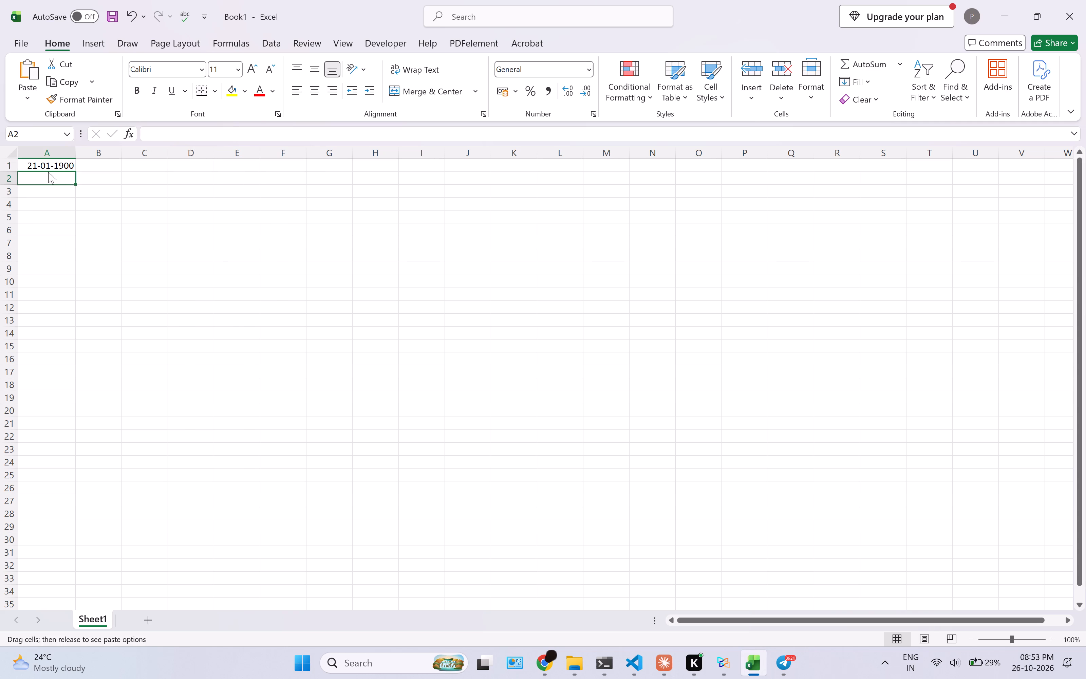
pyautogui.rightClick(50, 167)
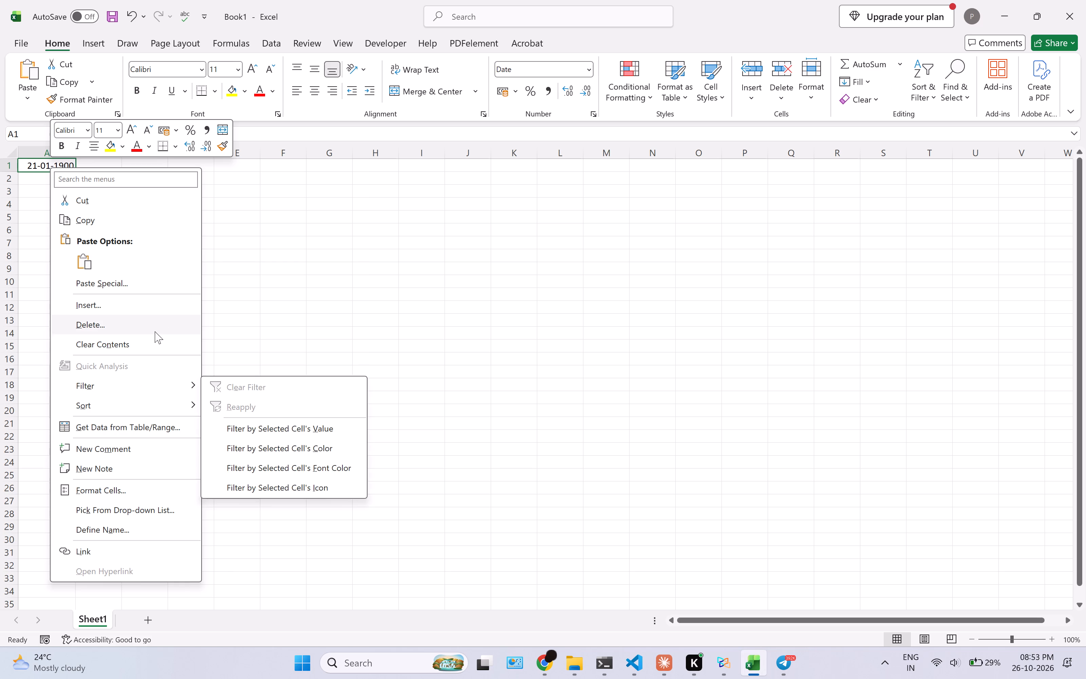
pyautogui.click(116, 486)
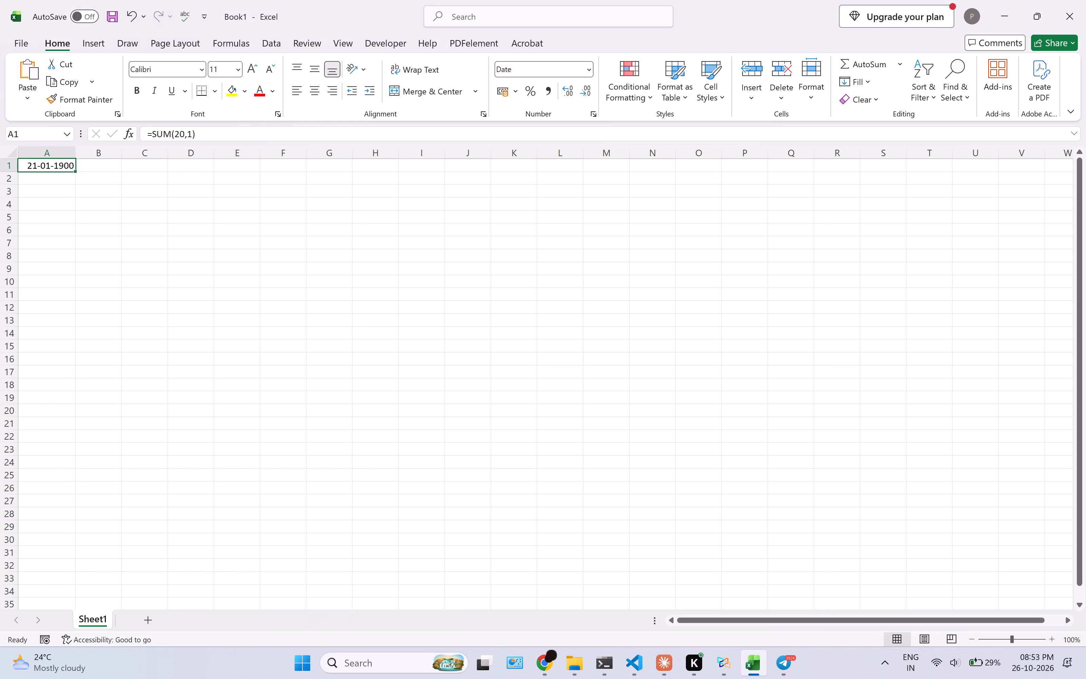
pyautogui.doubleClick(30, 336)
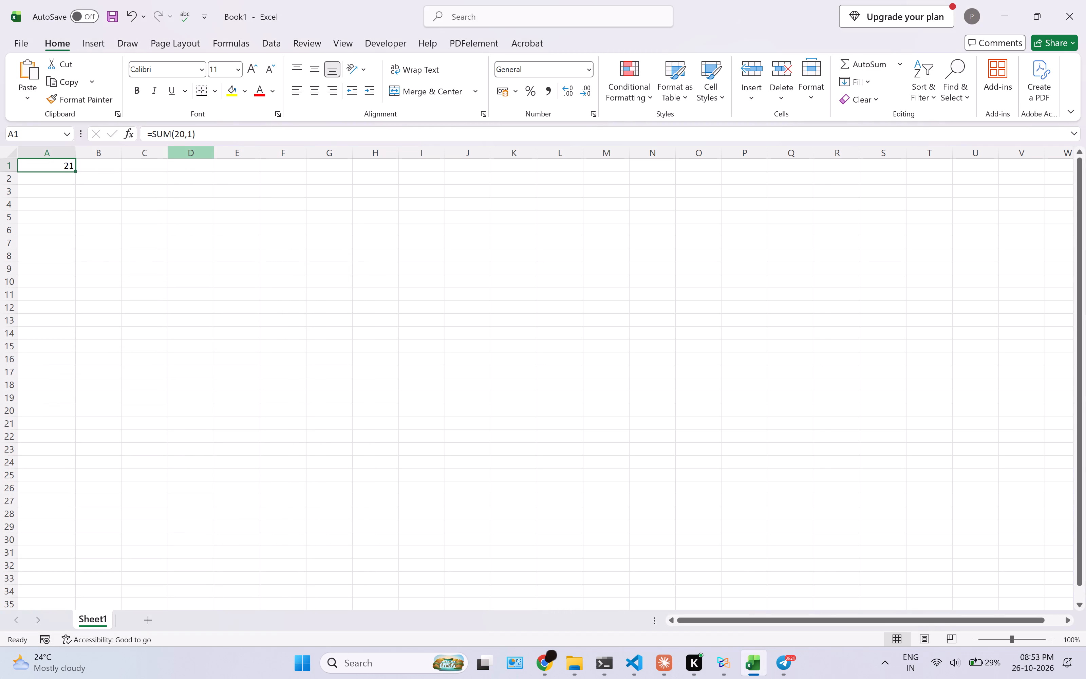
# Copy a screen snip covering the SUM formula and the cells from A1 to about D2.
pyautogui.press('shift+super+s')
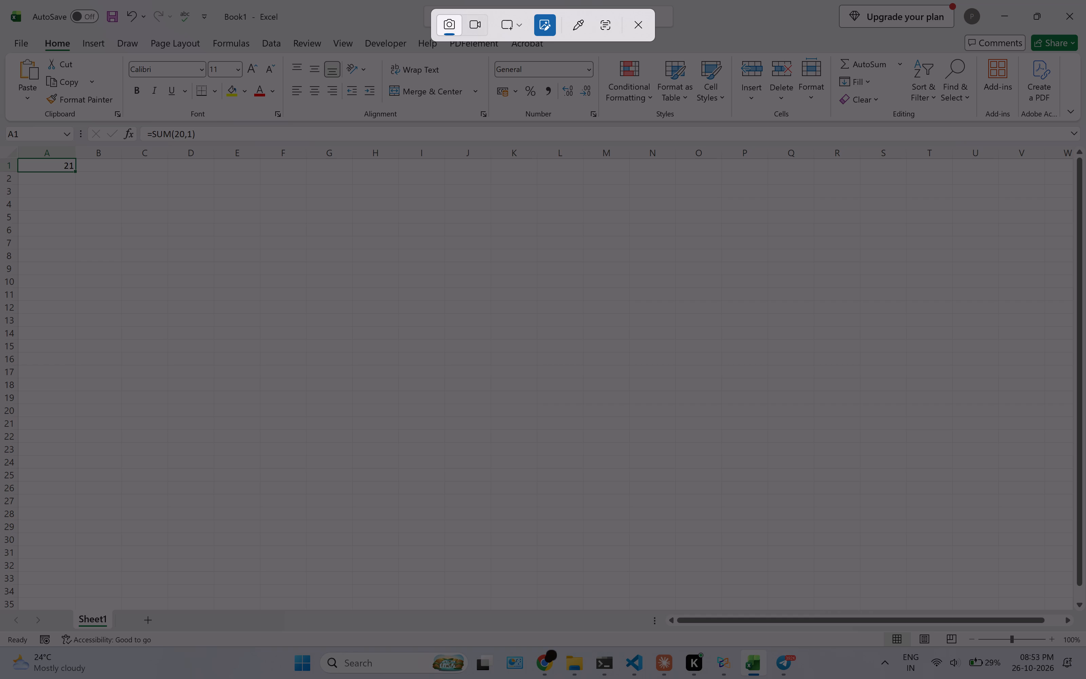
pyautogui.moveTo(0, 121); pyautogui.dragTo(209, 181)
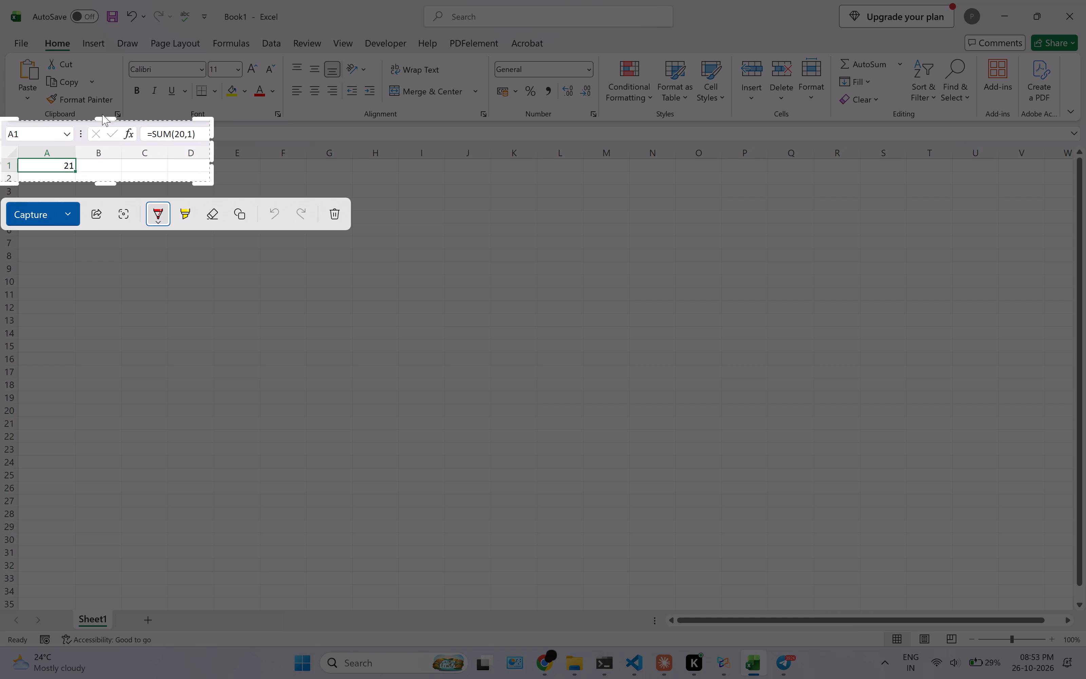
pyautogui.moveTo(104, 117); pyautogui.dragTo(101, 126)
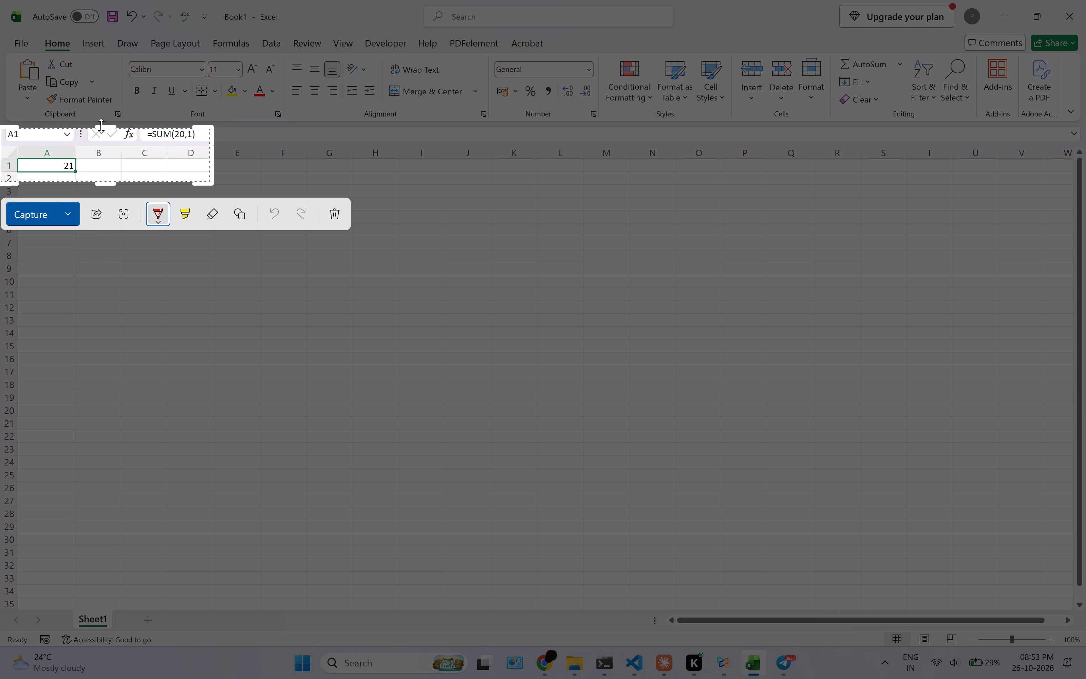
pyautogui.moveTo(101, 126); pyautogui.dragTo(103, 121)
pyautogui.hotkey('ctrl', 'c')
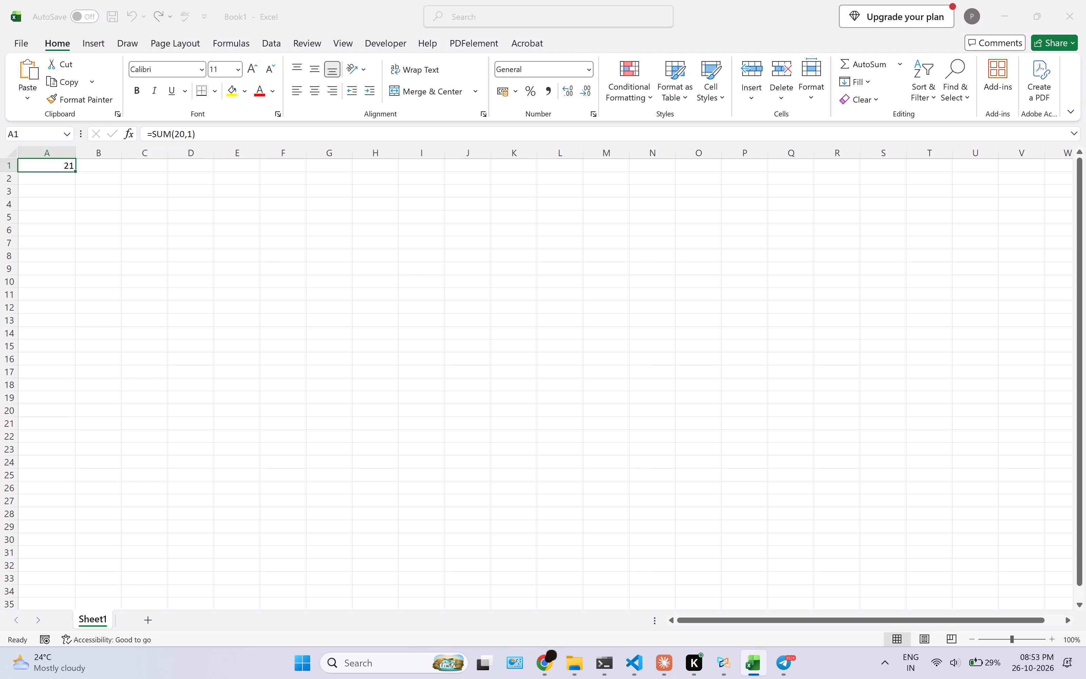
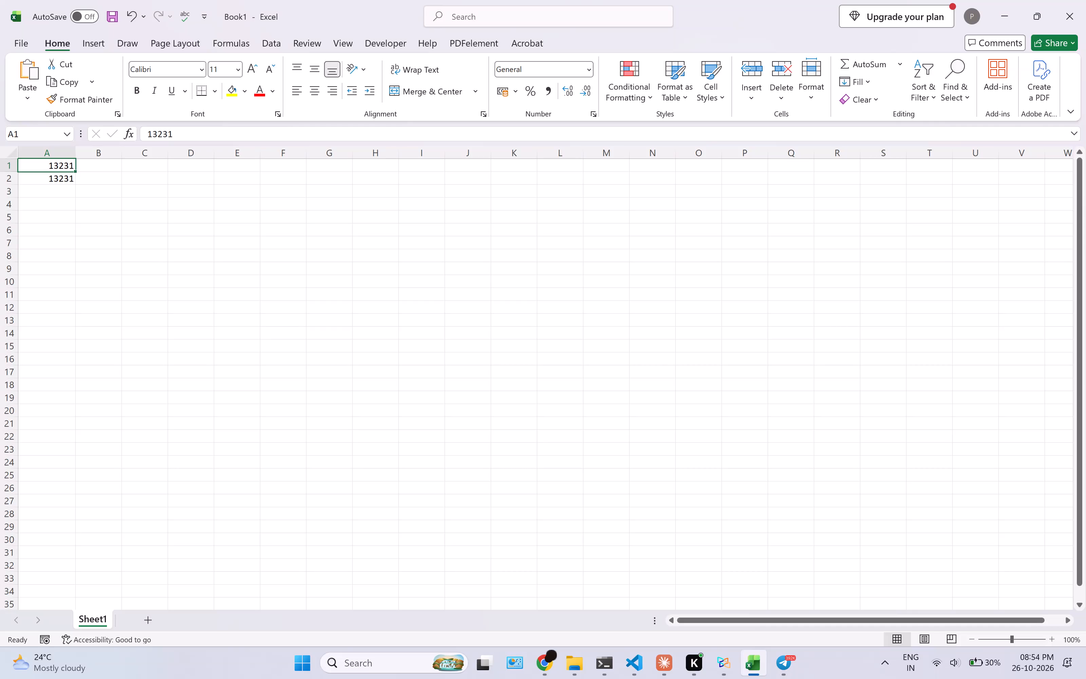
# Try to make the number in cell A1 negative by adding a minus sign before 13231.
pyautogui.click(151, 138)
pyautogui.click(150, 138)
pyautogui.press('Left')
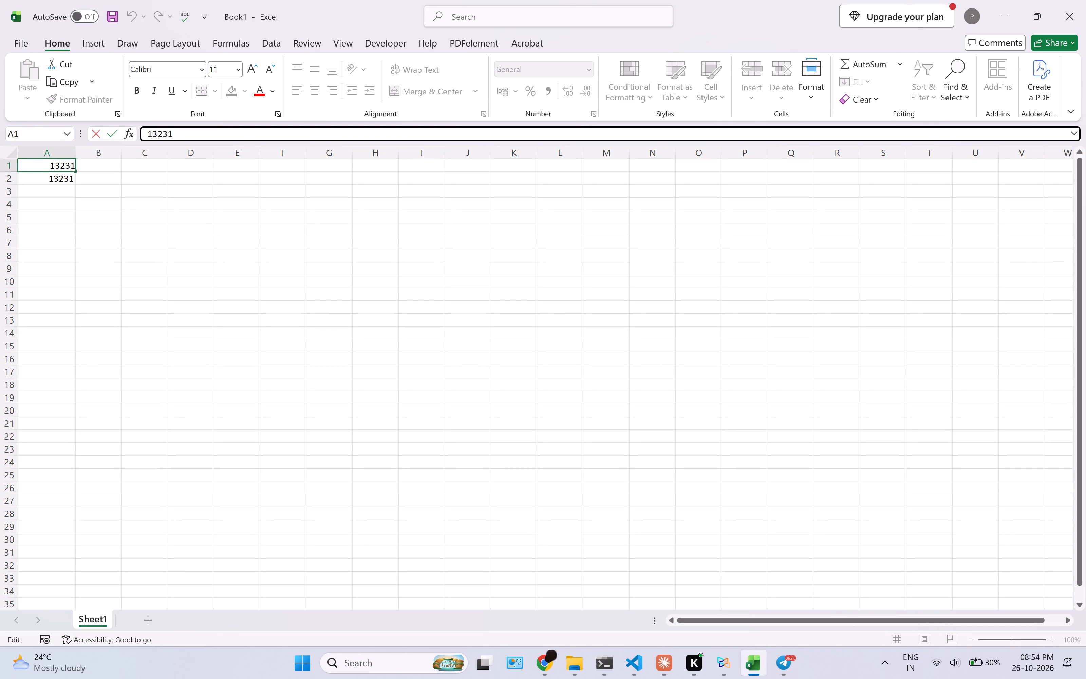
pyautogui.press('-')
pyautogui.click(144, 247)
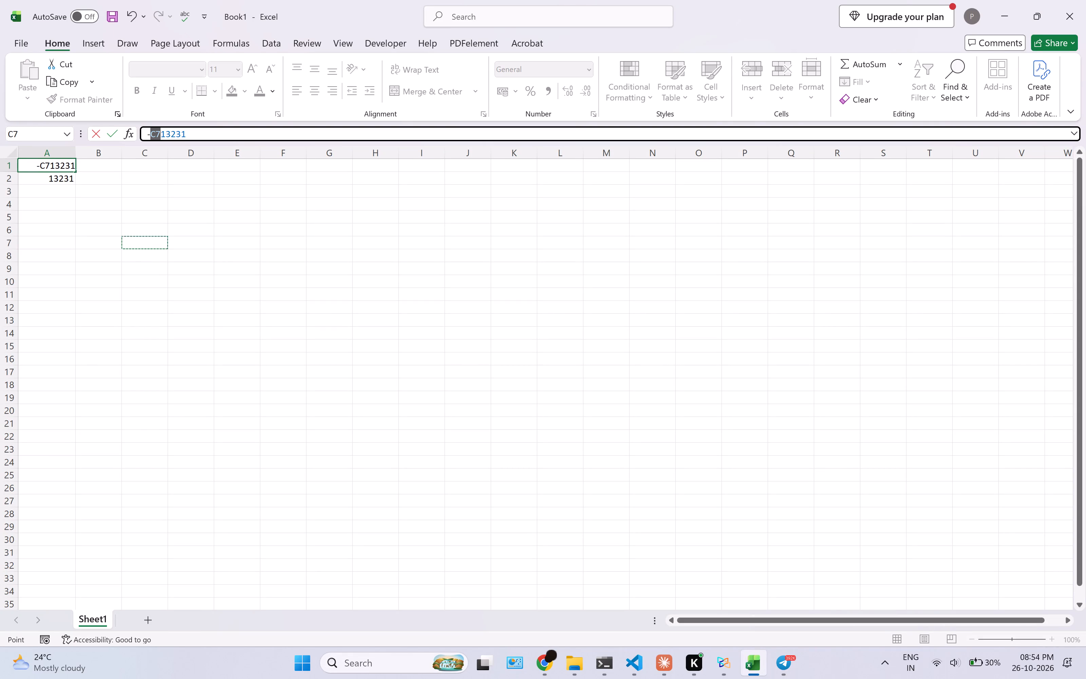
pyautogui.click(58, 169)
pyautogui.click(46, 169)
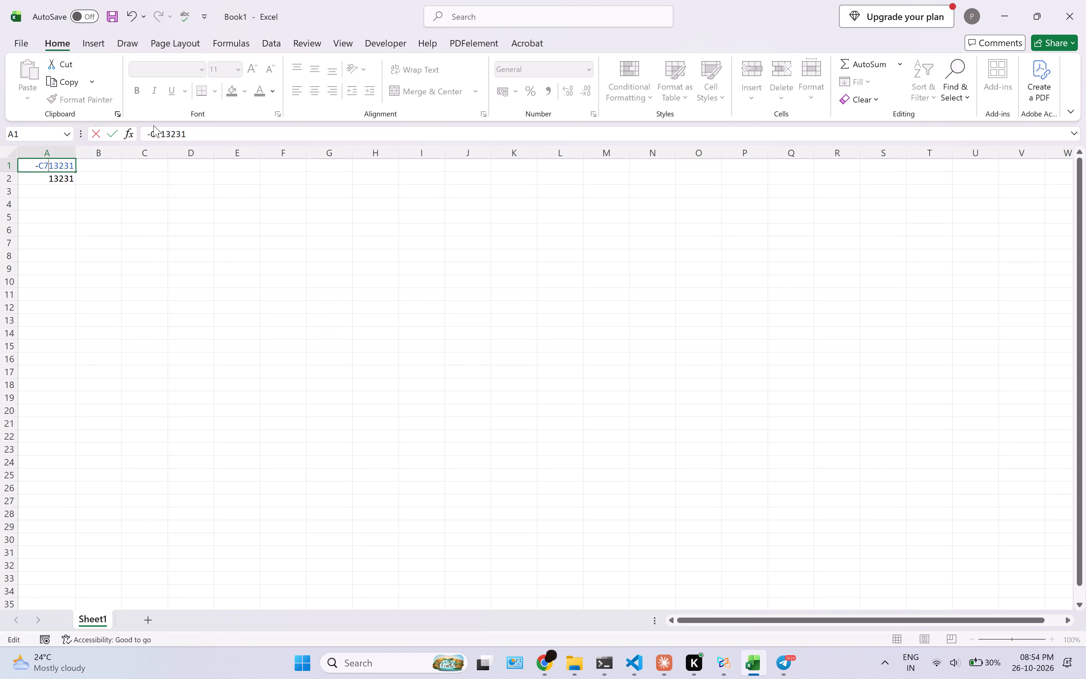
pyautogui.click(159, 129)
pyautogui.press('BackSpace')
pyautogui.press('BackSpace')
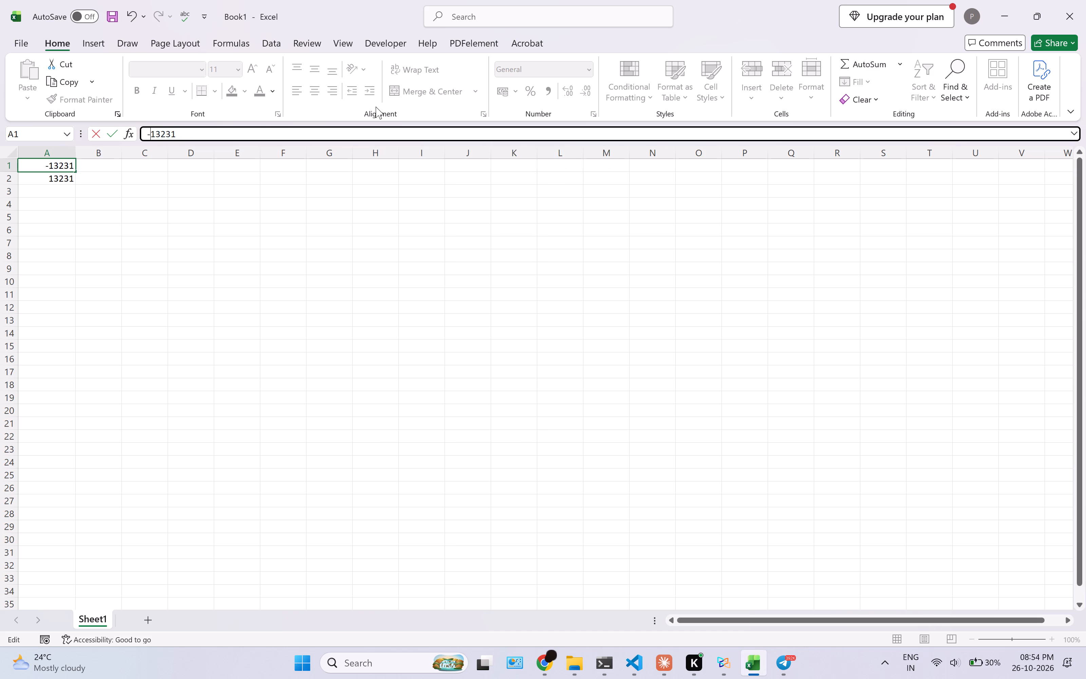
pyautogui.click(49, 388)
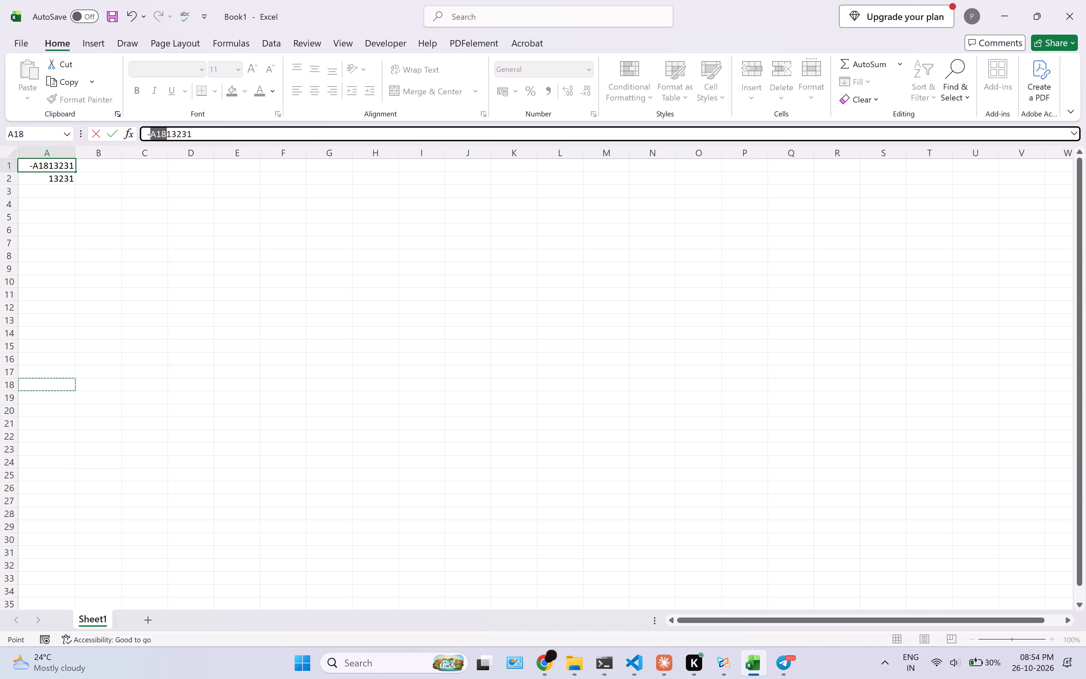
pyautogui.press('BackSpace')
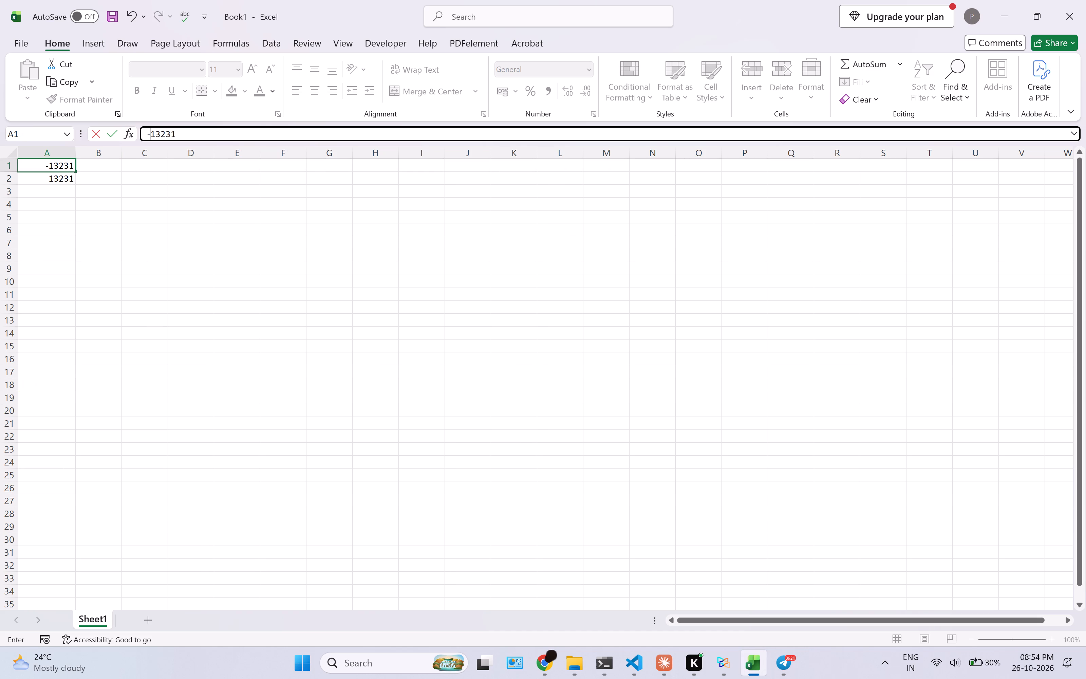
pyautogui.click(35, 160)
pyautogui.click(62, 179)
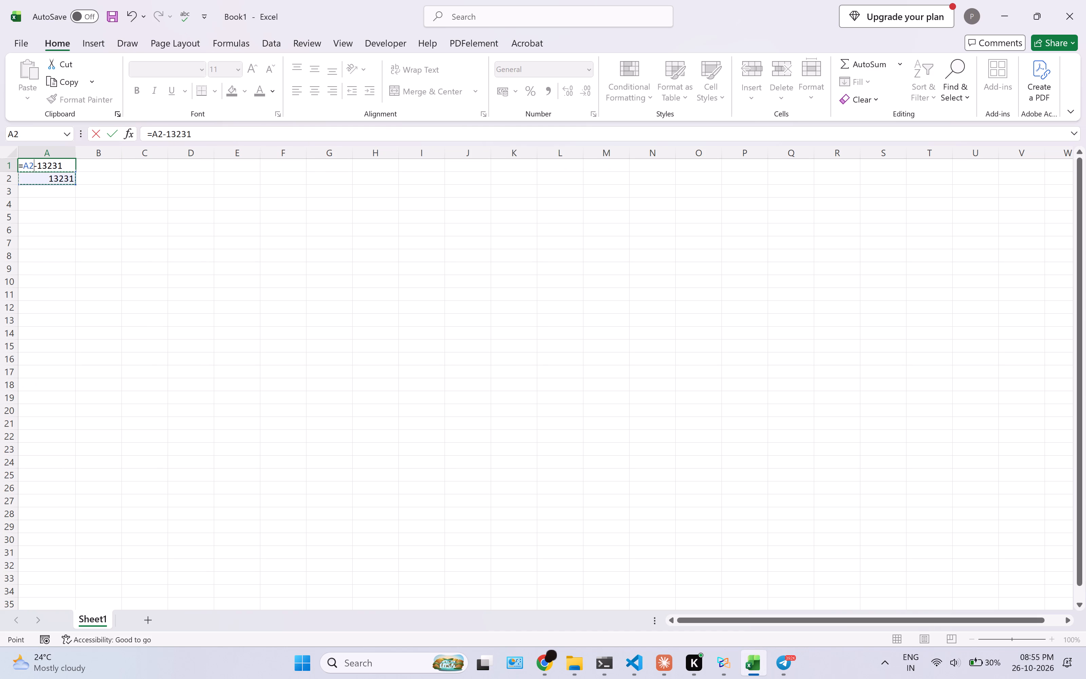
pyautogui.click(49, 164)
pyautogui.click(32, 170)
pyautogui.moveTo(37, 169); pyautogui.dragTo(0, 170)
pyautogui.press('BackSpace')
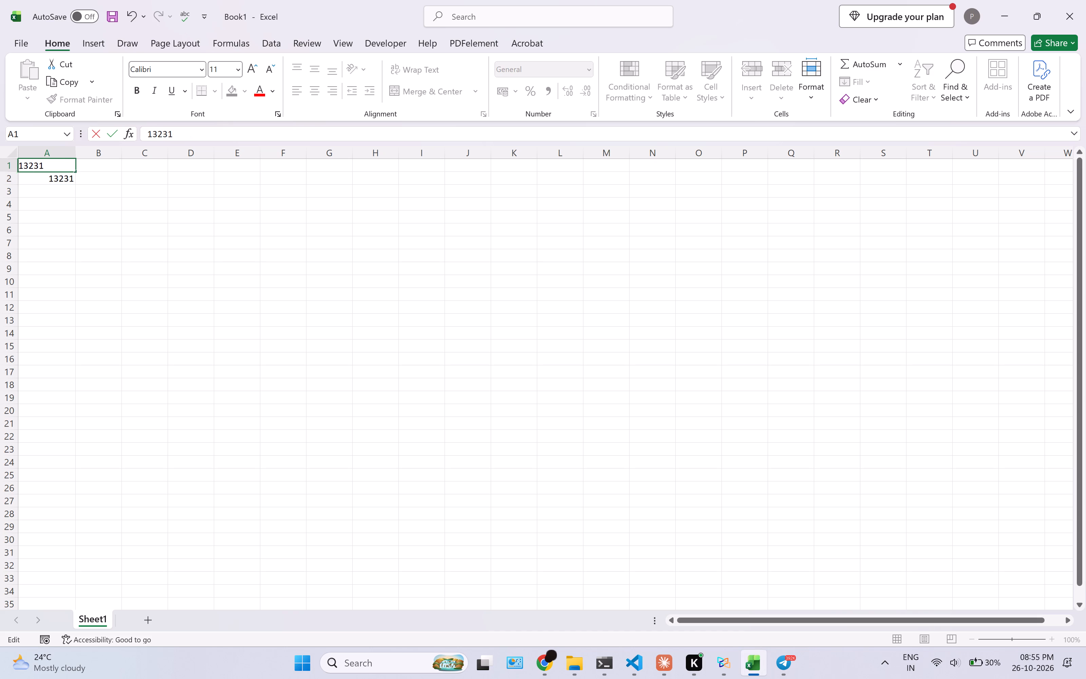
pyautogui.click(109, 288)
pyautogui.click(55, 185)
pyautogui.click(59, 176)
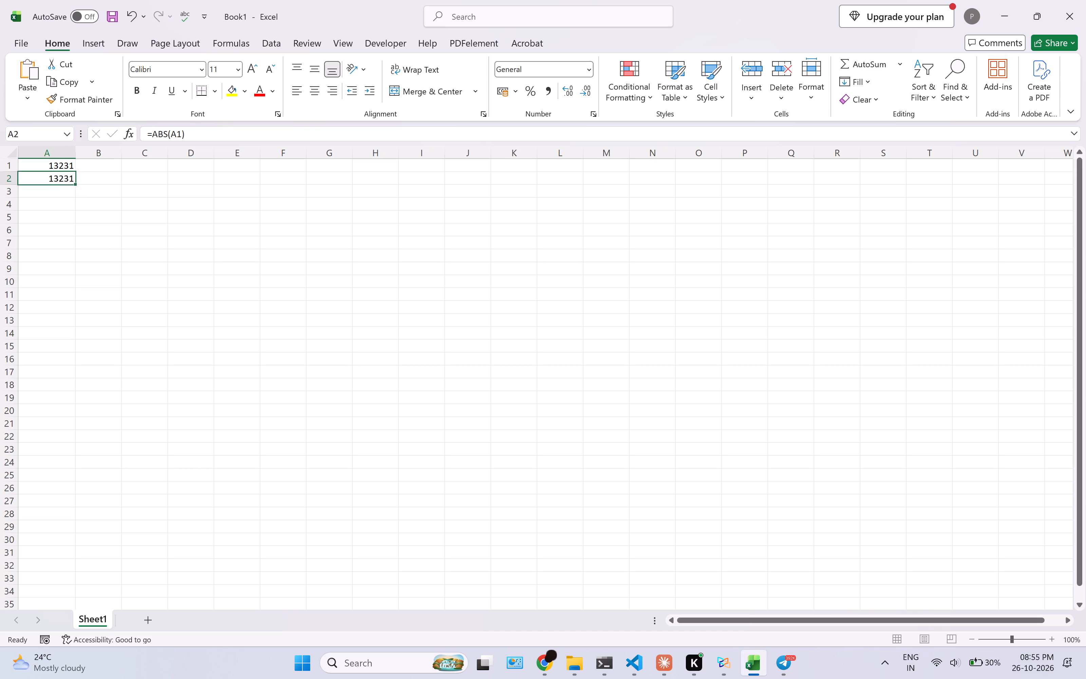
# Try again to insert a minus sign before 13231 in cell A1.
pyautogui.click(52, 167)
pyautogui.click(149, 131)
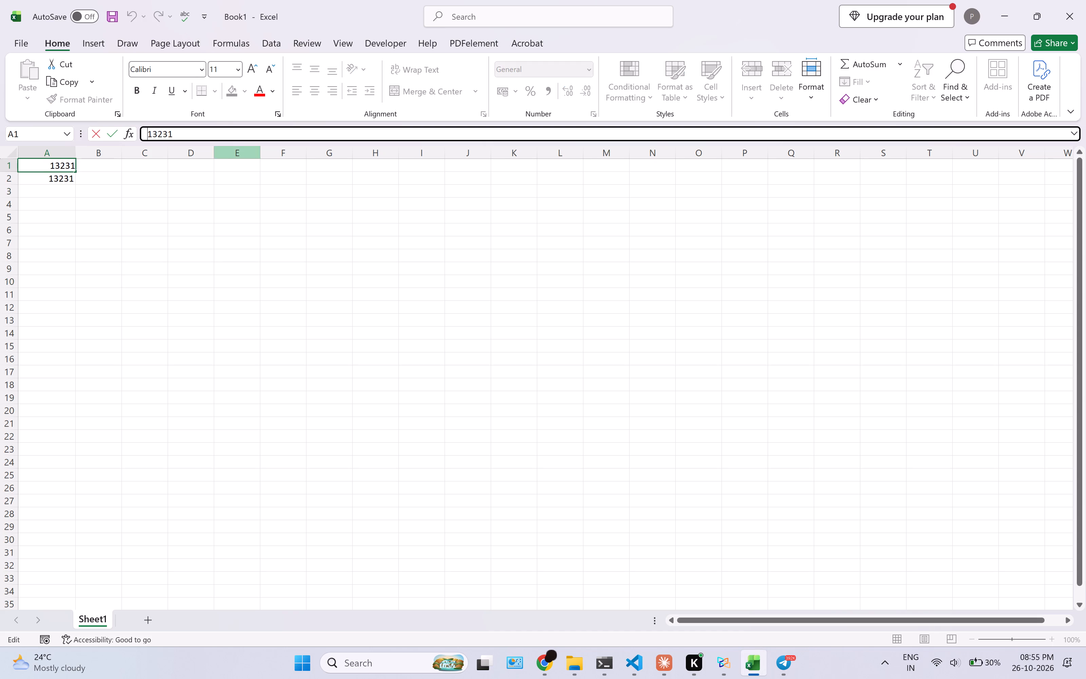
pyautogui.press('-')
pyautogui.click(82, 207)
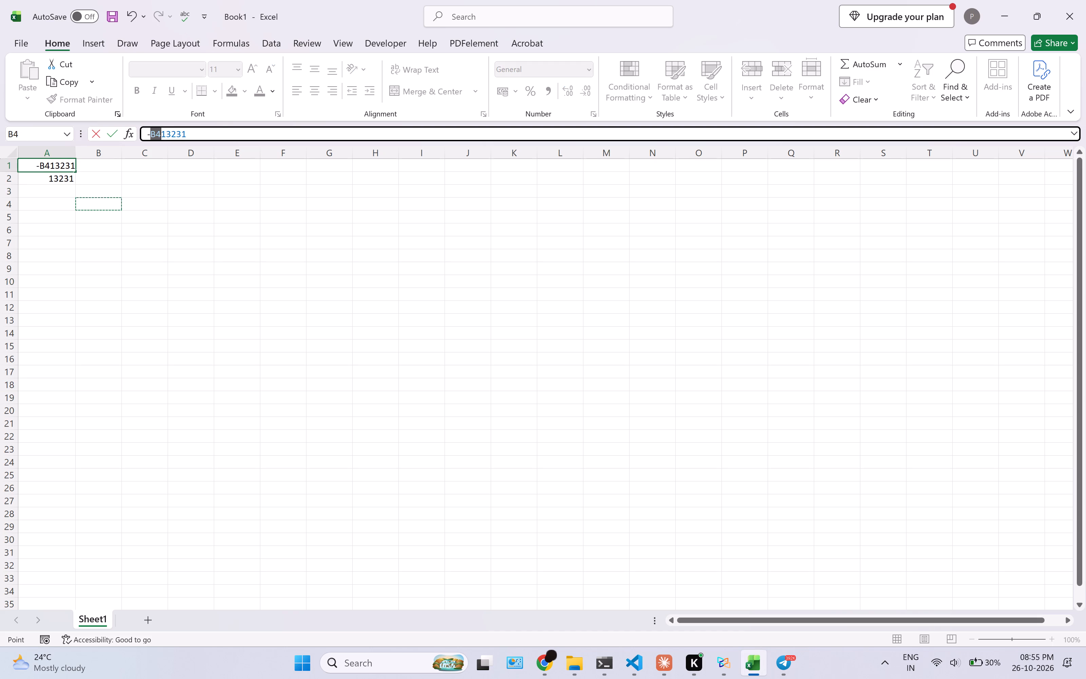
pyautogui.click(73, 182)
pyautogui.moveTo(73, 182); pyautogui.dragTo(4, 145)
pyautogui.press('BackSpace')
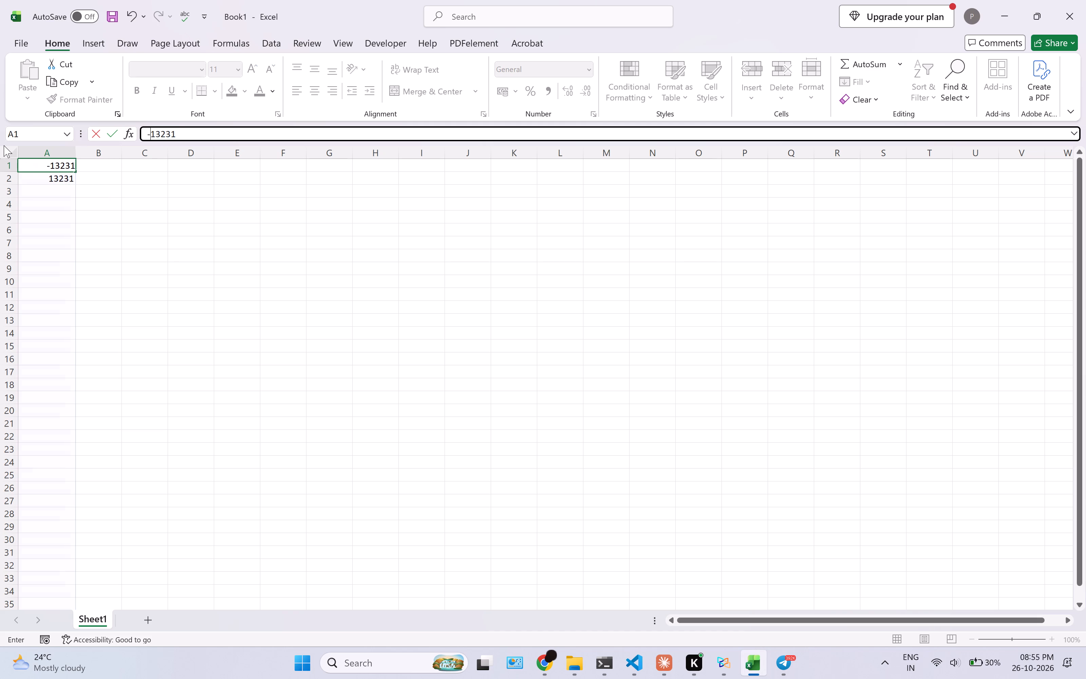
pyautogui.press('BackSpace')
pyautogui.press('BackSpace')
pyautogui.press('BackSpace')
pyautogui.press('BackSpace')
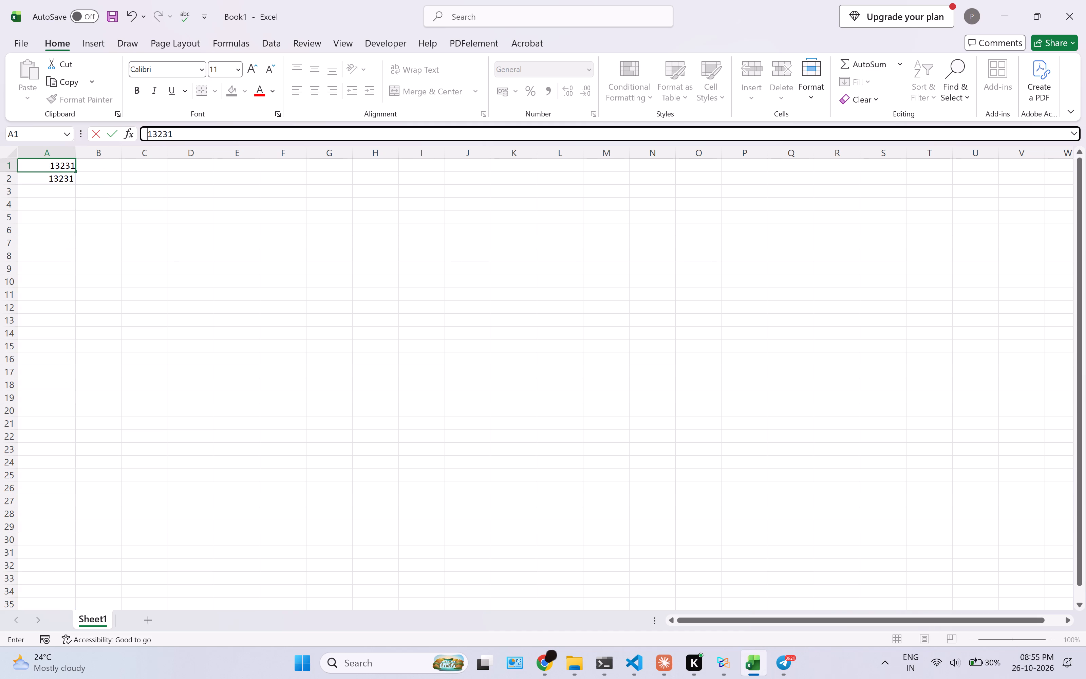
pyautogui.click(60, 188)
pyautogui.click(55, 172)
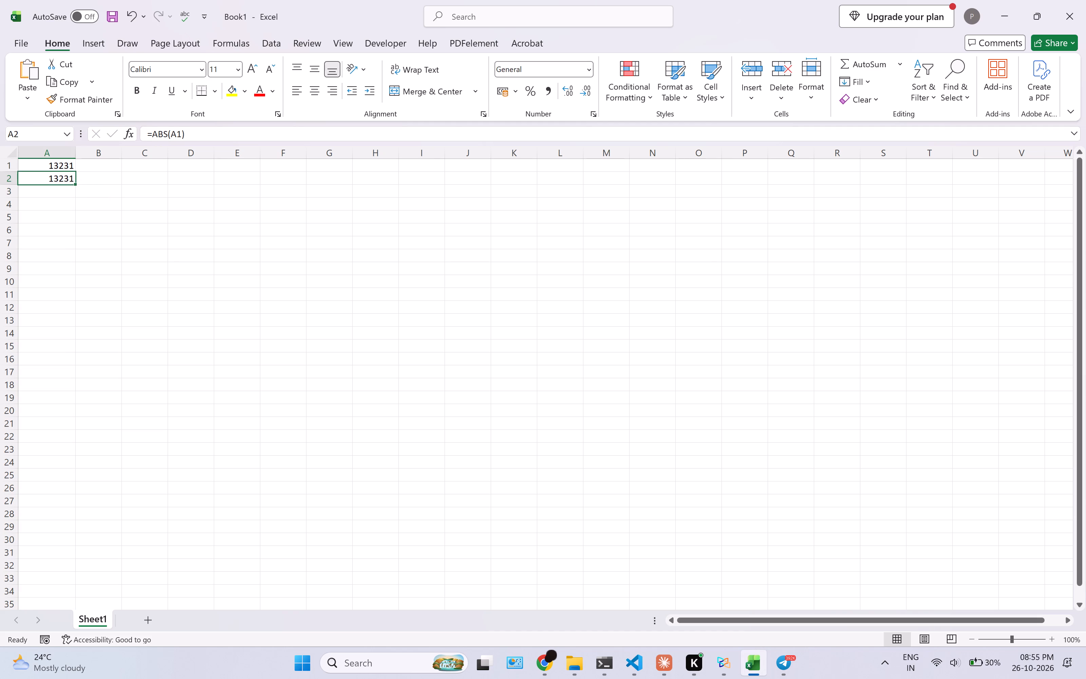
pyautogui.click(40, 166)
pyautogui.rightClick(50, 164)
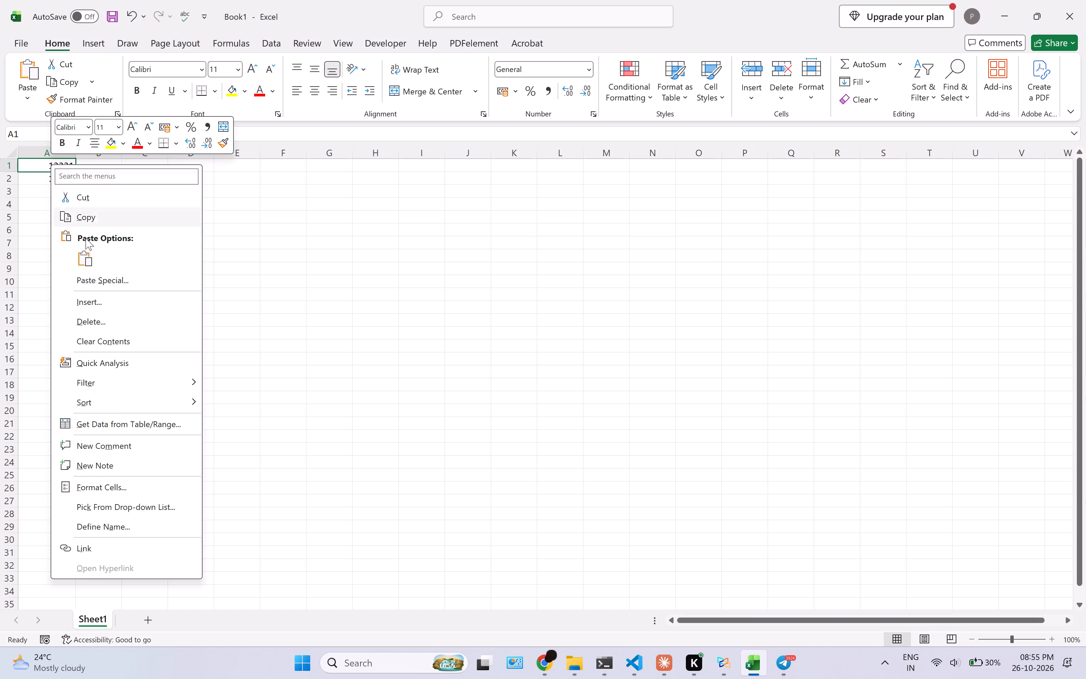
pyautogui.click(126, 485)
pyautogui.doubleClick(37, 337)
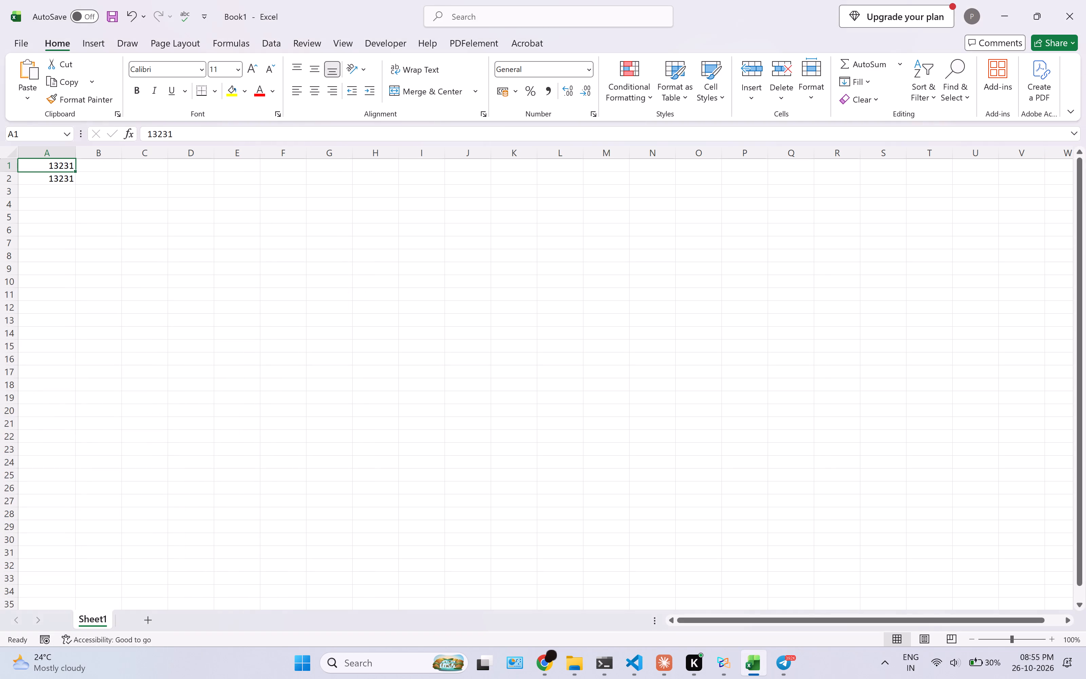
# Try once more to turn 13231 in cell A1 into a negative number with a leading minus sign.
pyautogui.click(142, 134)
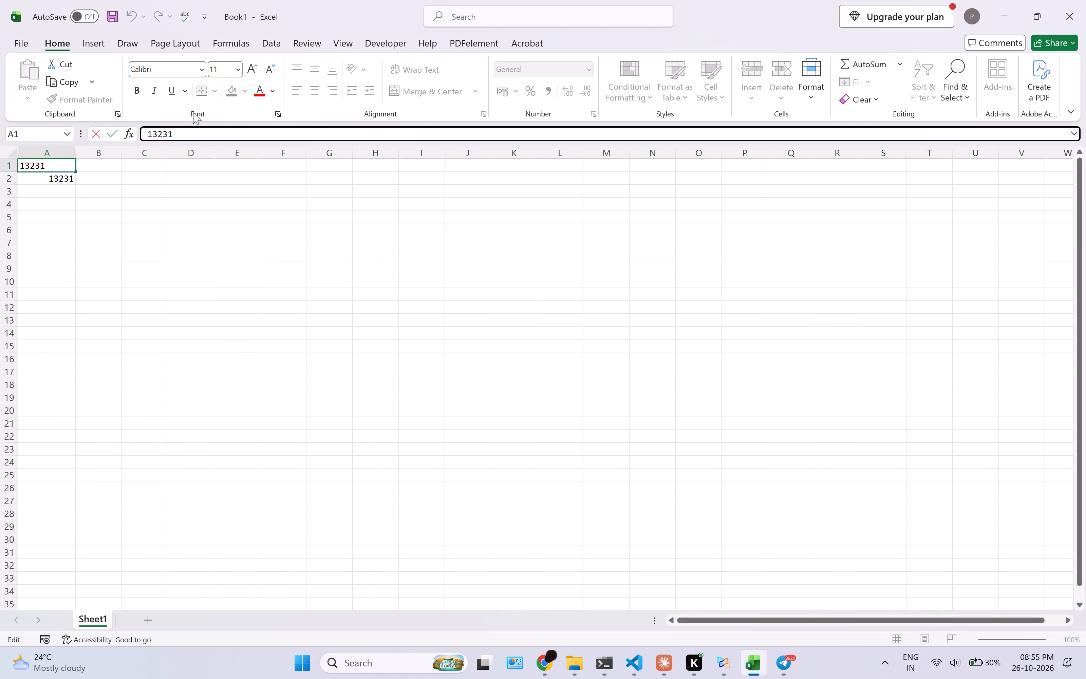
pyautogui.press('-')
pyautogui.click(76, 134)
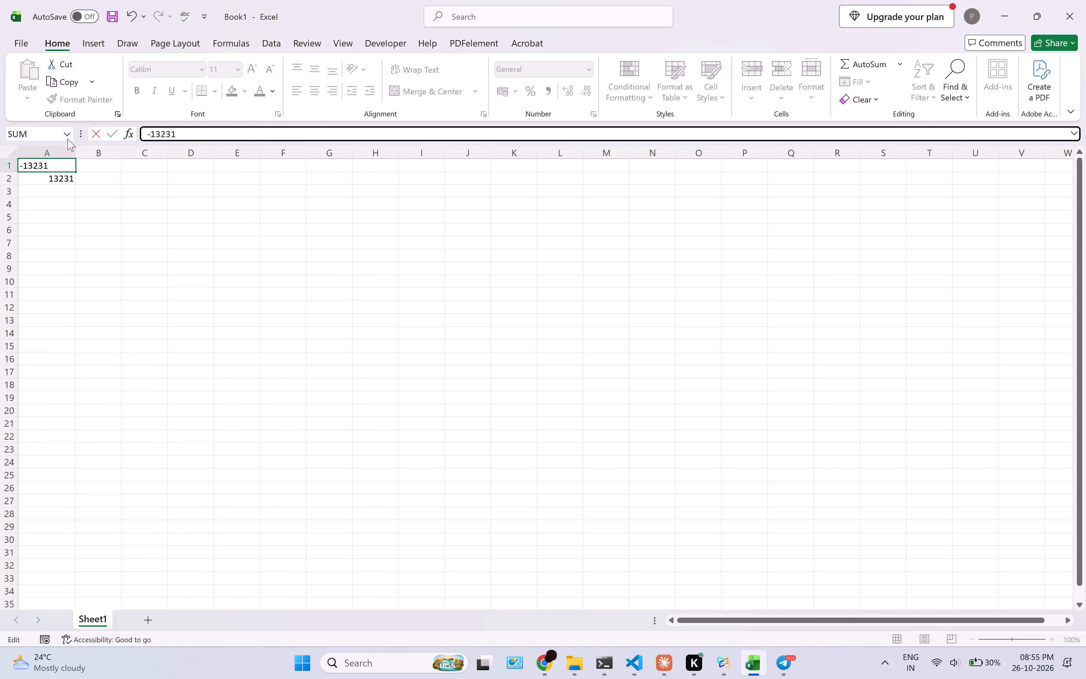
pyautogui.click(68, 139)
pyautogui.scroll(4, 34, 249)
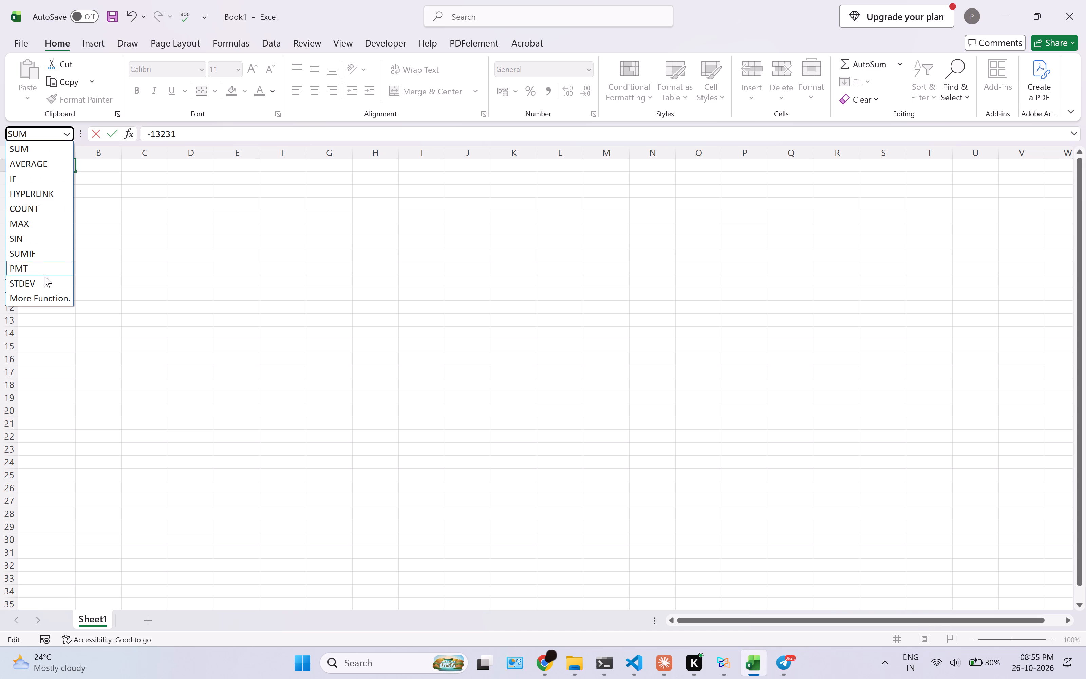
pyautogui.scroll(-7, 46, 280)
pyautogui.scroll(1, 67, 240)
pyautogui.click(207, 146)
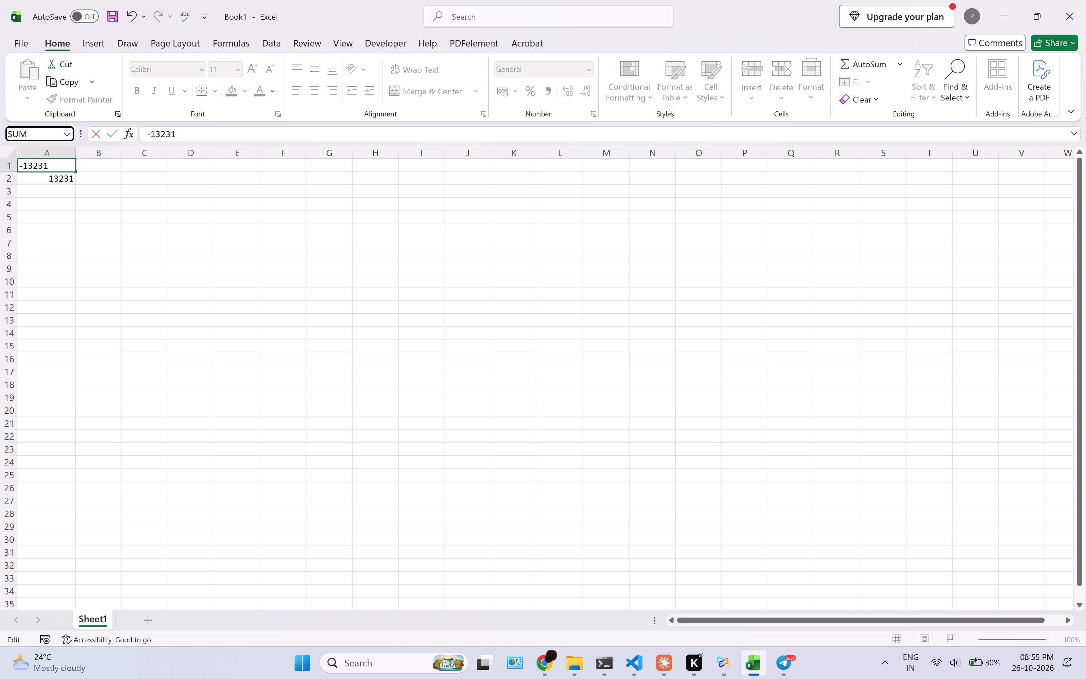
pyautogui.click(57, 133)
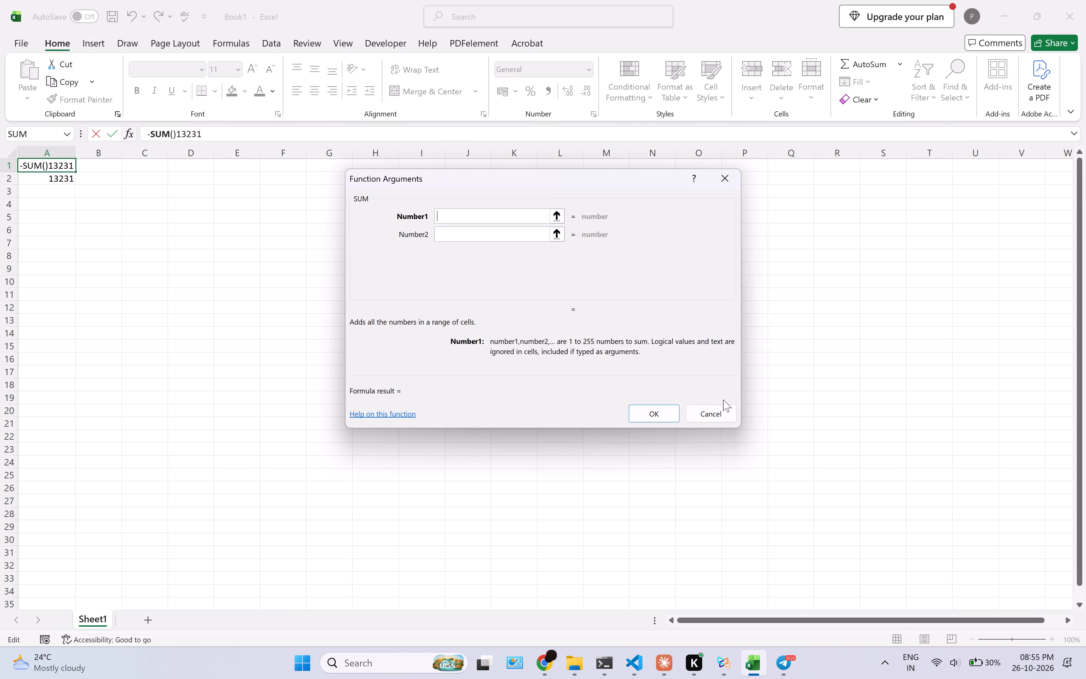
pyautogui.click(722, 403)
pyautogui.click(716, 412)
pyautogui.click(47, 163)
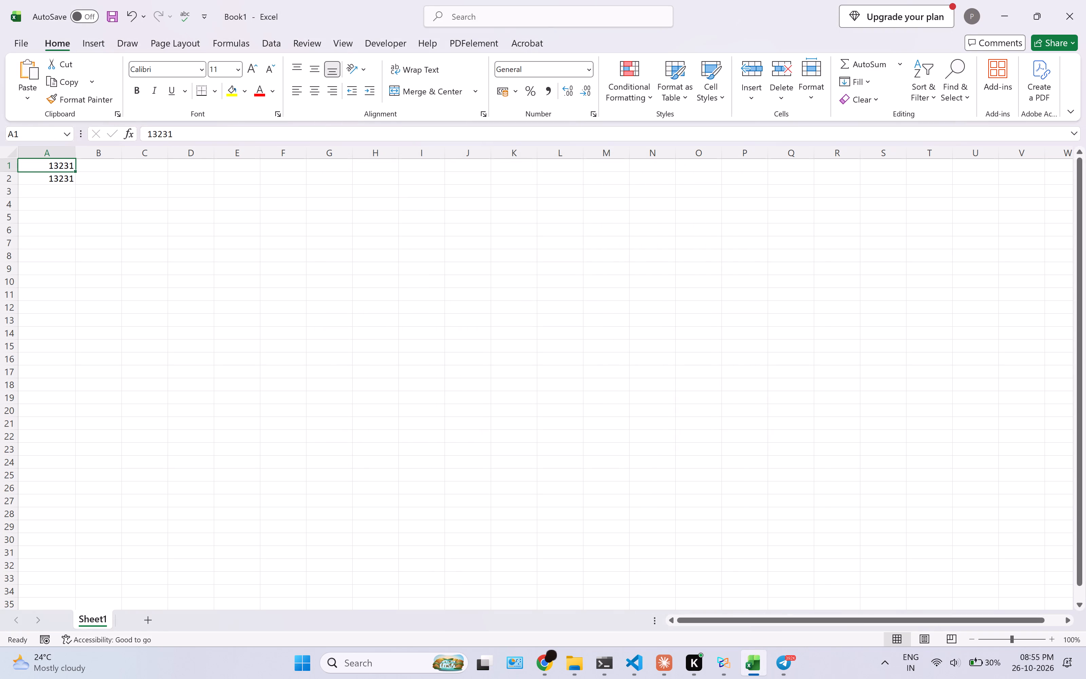
# Clear the number in cell A1 and the ABS formula in cell A2.
pyautogui.click(26, 170)
pyautogui.click(30, 177)
pyautogui.click(35, 165)
pyautogui.click(190, 139)
pyautogui.moveTo(191, 138); pyautogui.dragTo(18, 146)
pyautogui.press('BackSpace')
pyautogui.click(52, 262)
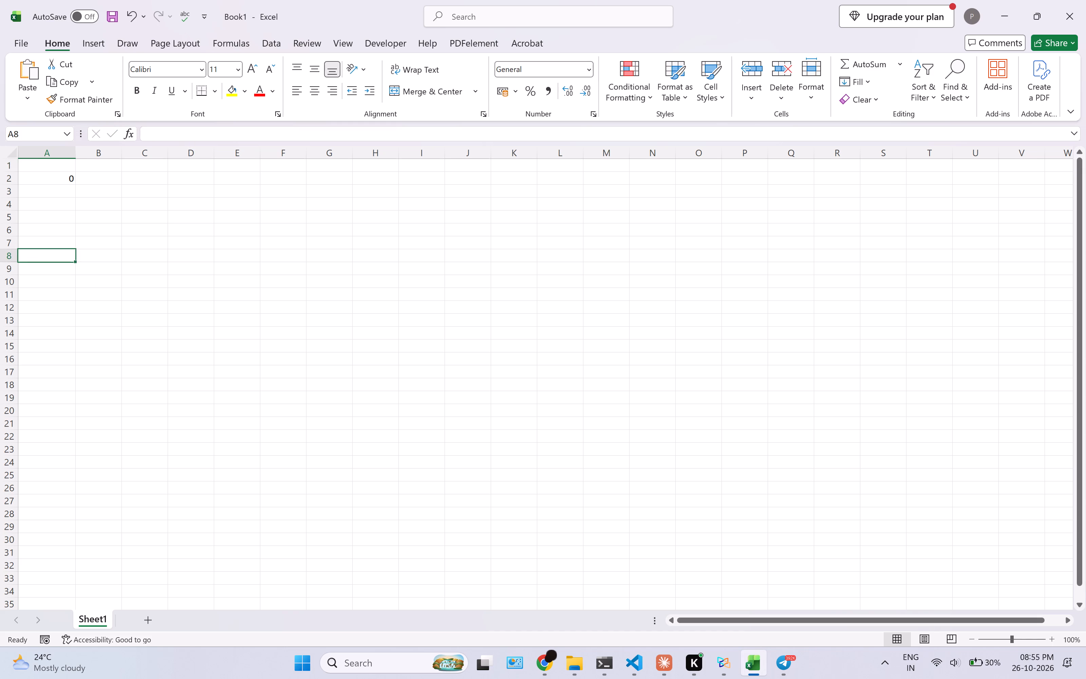
pyautogui.click(47, 171)
pyautogui.click(41, 182)
pyautogui.press('\\')
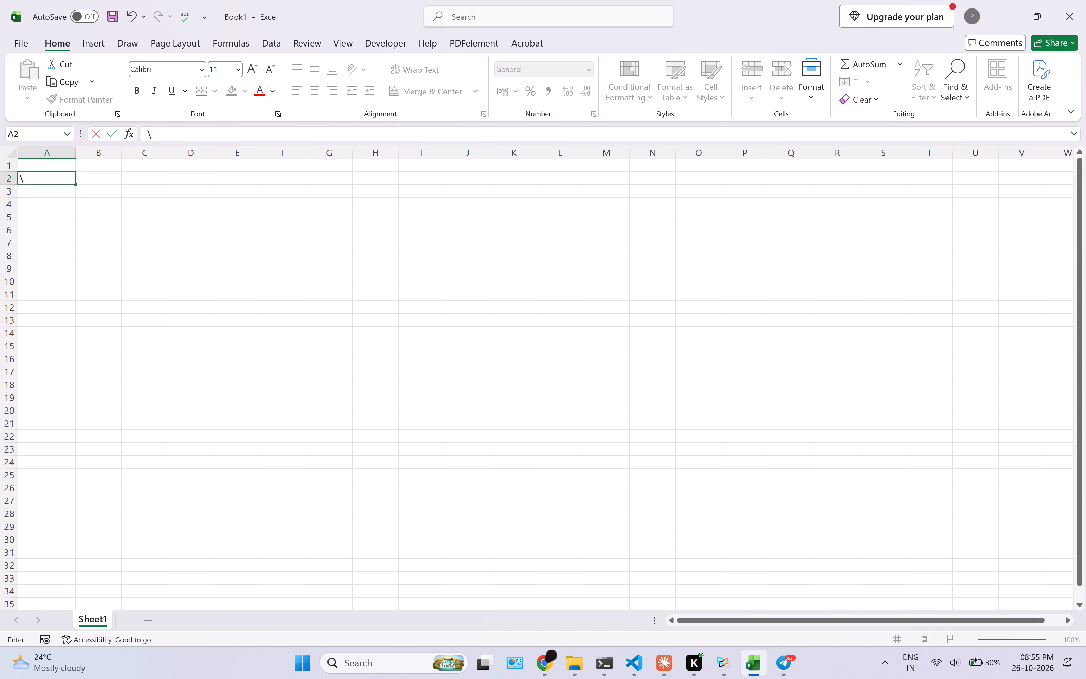
pyautogui.press('BackSpace')
pyautogui.press('Down')
pyautogui.press('Up')
pyautogui.press('Up')
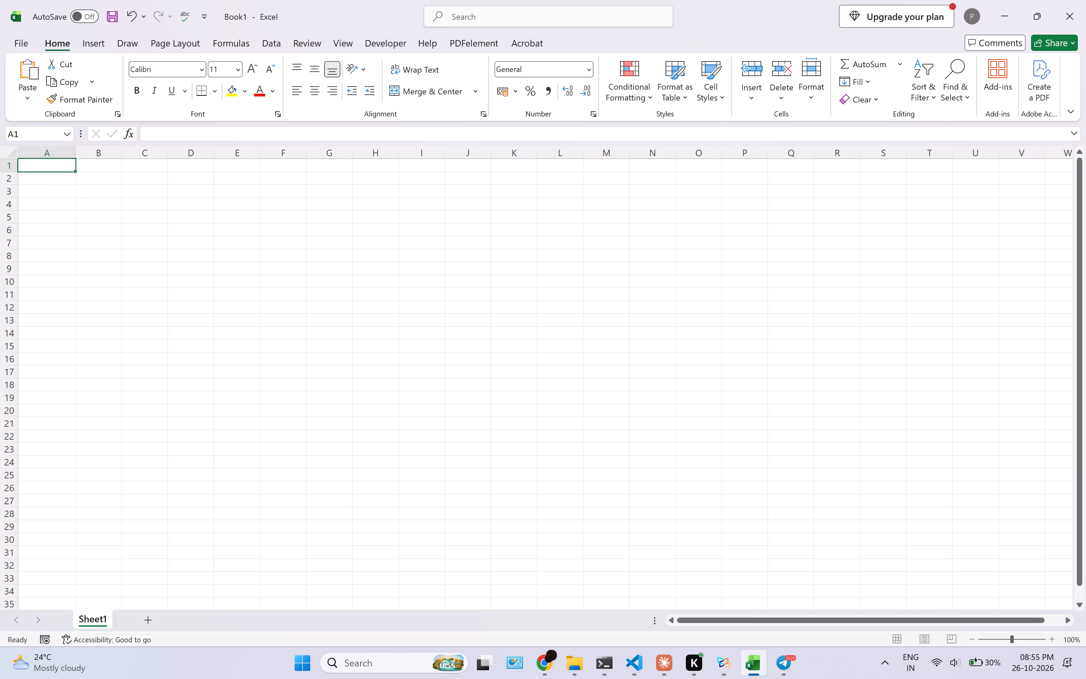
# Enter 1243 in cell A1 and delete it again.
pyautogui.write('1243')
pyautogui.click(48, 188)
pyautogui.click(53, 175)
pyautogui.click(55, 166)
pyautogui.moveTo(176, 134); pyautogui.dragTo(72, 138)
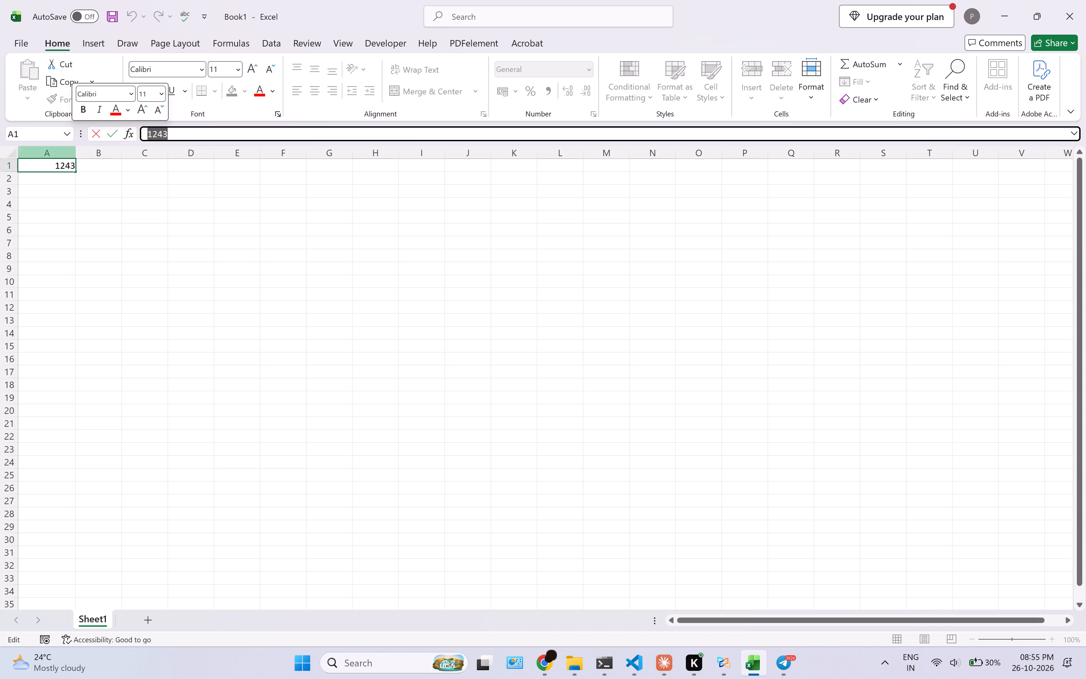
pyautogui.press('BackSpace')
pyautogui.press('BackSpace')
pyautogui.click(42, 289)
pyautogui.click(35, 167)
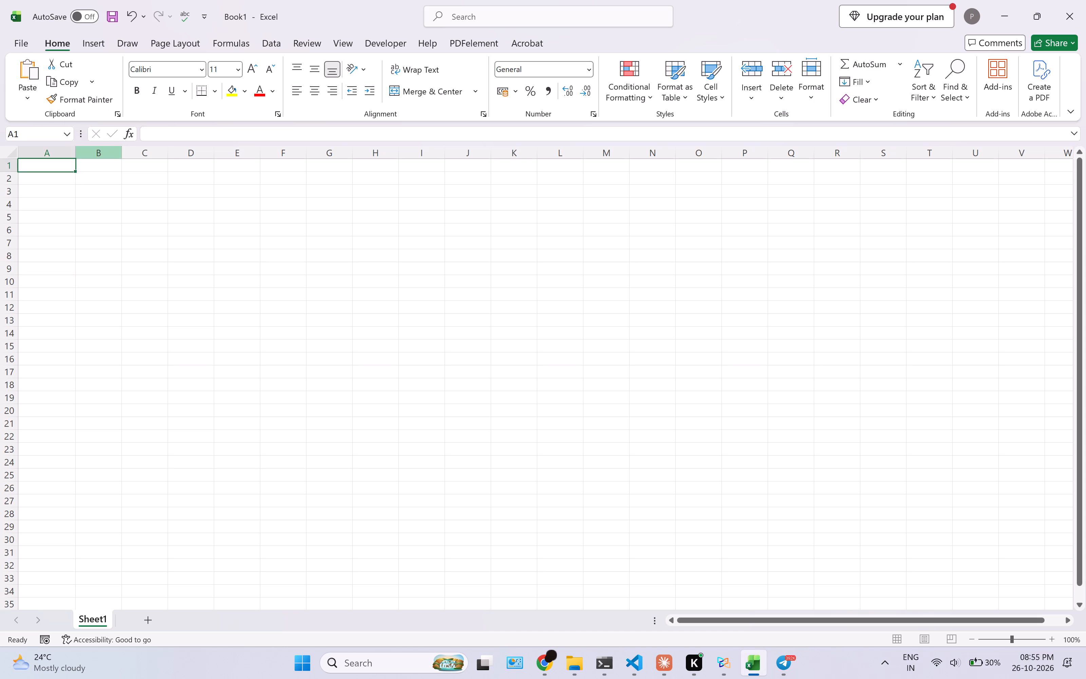
# Enter the negative number -2312 in cell A1.
pyautogui.click(159, 141)
pyautogui.press('-')
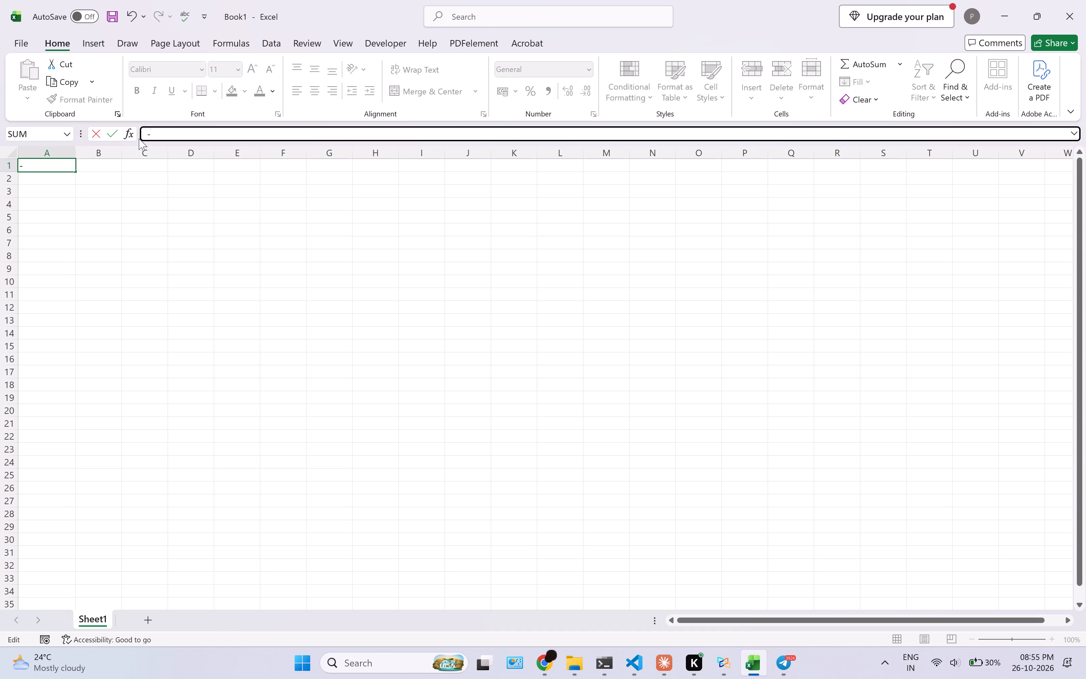
pyautogui.write('2312')
pyautogui.click(77, 198)
pyautogui.click(52, 178)
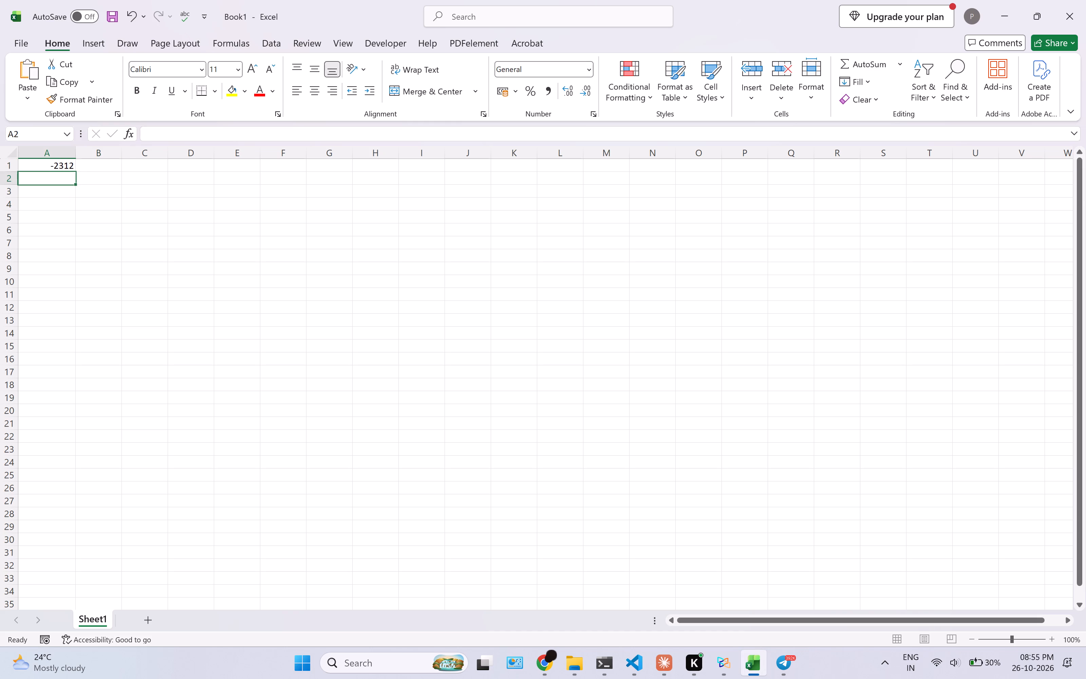
# Enter an ABS formula in cell A2 that refers to cell A1, as =ABS(A1).
pyautogui.press('a')
pyautogui.press('BackSpace')
pyautogui.write('=ABS(A')
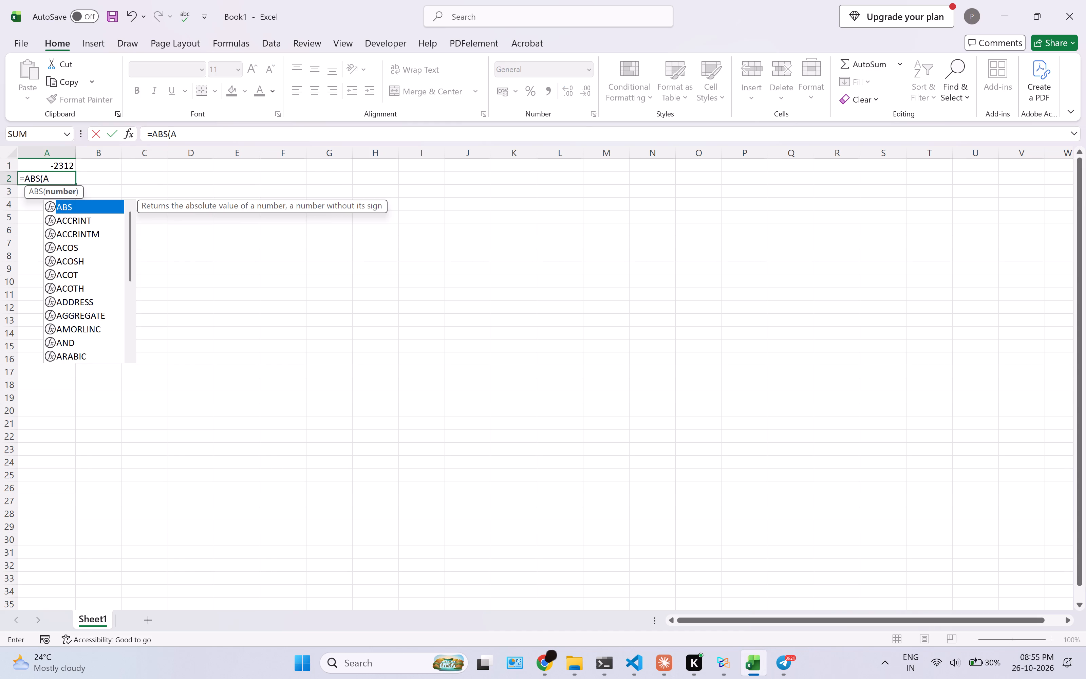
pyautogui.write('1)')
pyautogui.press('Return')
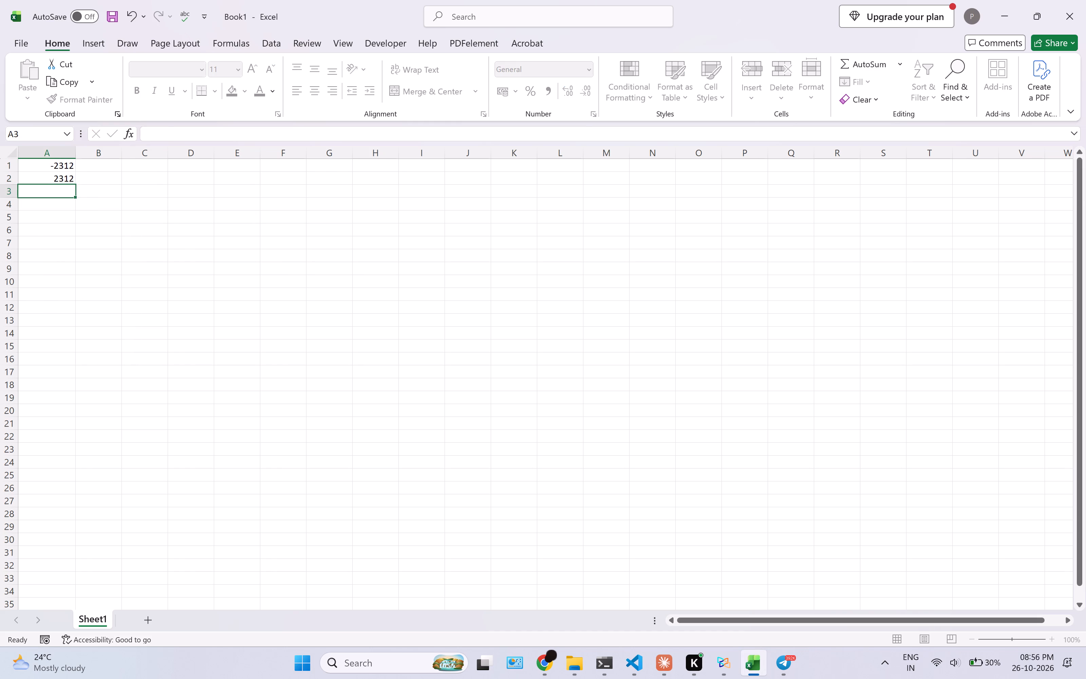
# With cell A2 selected, capture a screen snip of the formula bar and cells A1 and A2, and copy it to the clipboard.
pyautogui.click(43, 179)
pyautogui.press('shift+super+s')
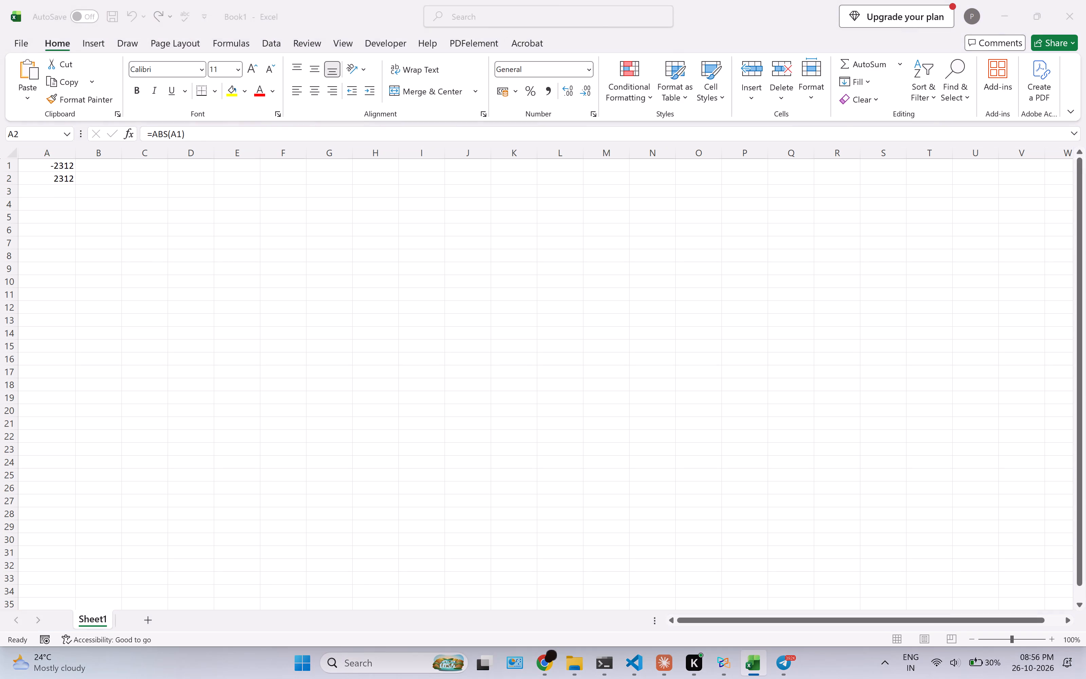
pyautogui.moveTo(0, 120); pyautogui.dragTo(194, 194)
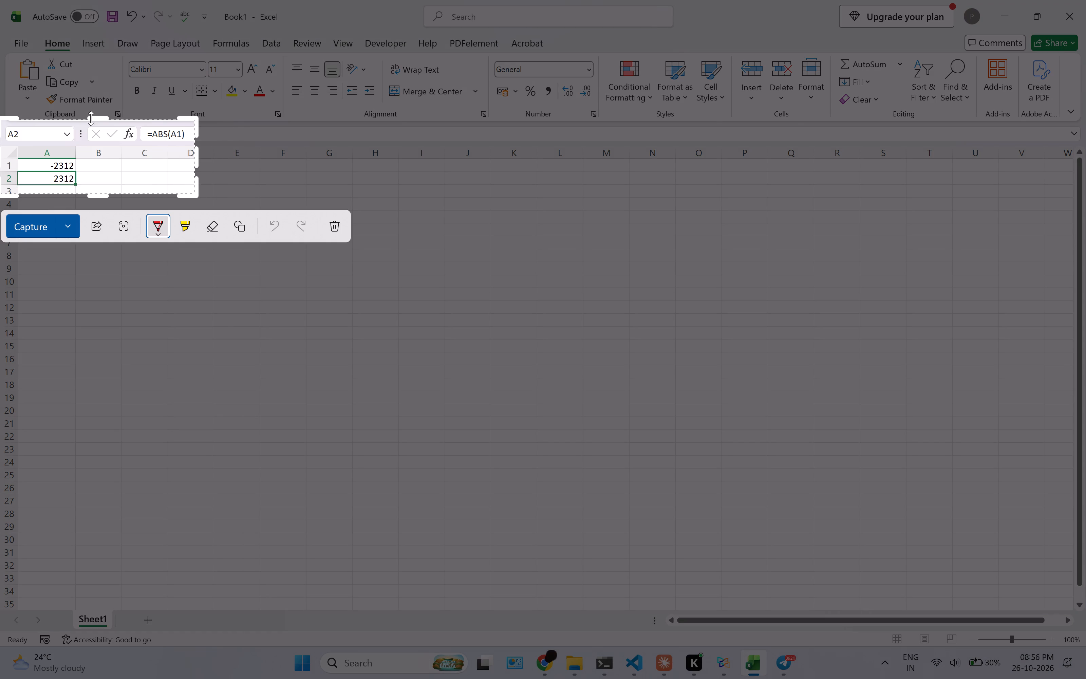
pyautogui.moveTo(91, 118); pyautogui.dragTo(91, 121)
pyautogui.hotkey('ctrl', 'c')
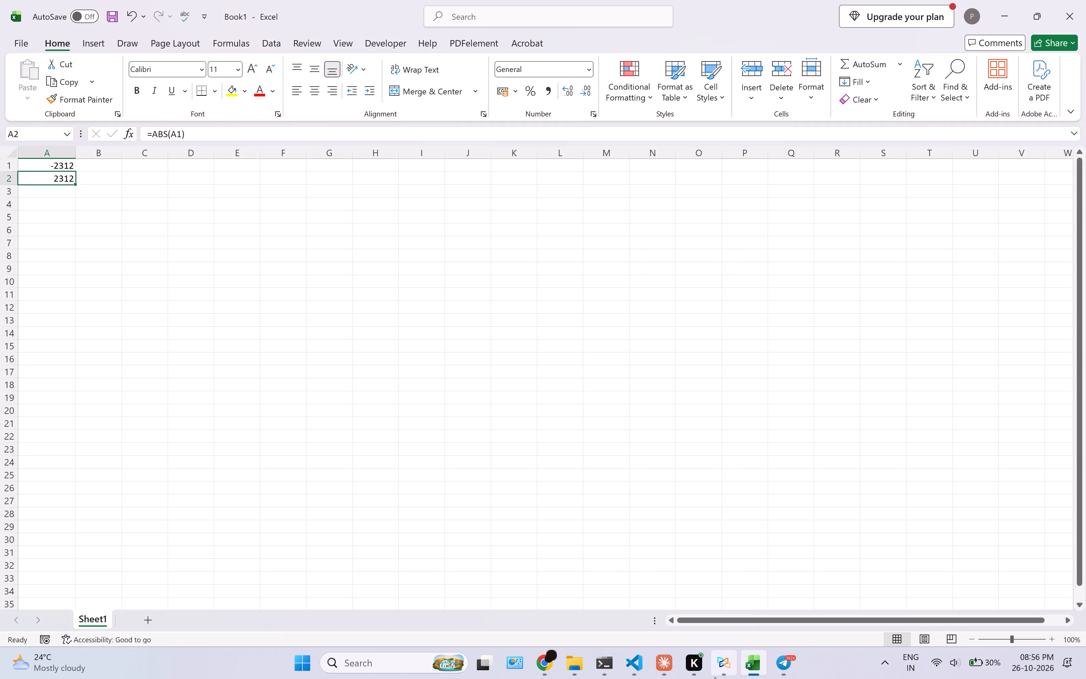
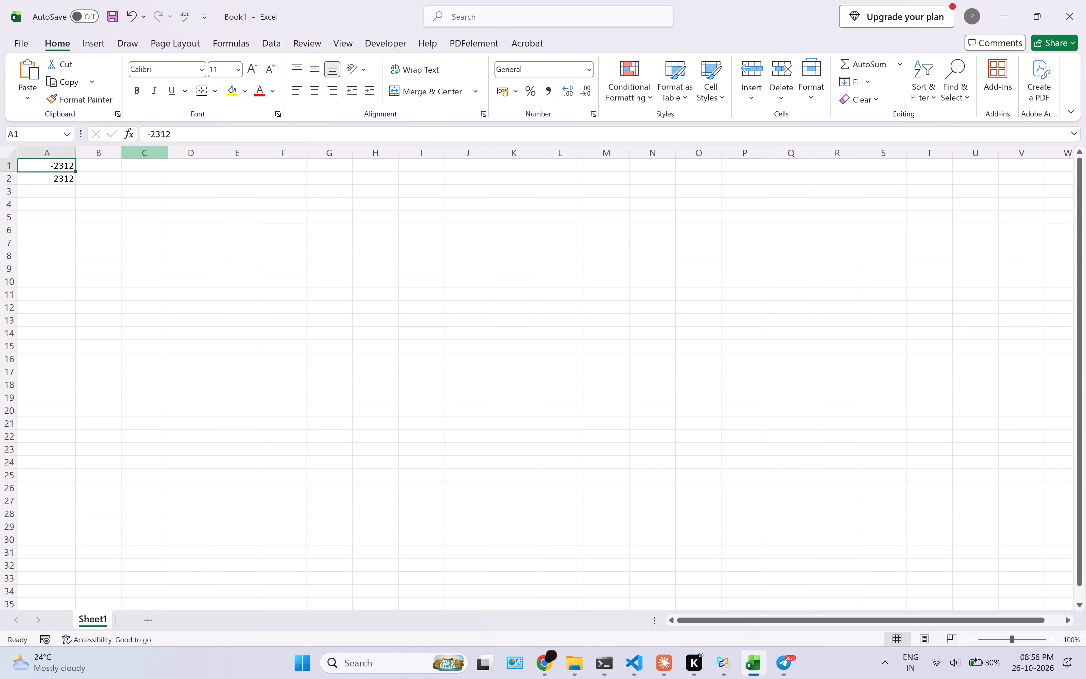
# Change the number in cell A1 to the positive decimal 312.327.
pyautogui.click(176, 135)
pyautogui.click(156, 140)
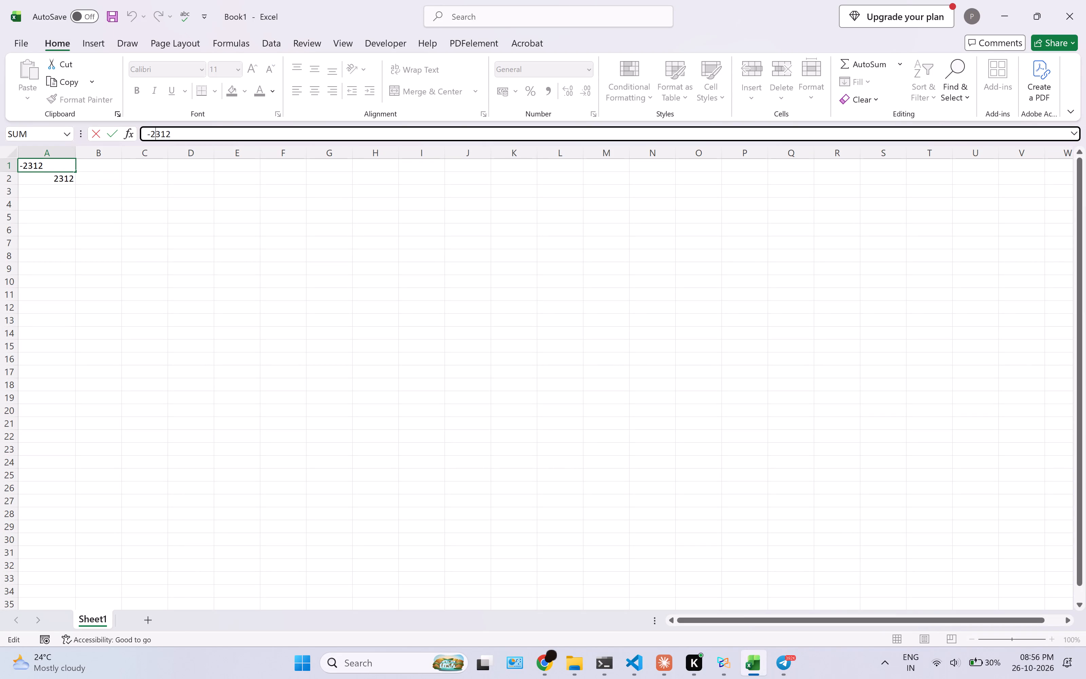
pyautogui.press('BackSpace')
pyautogui.press('BackSpace')
pyautogui.click(201, 142)
pyautogui.click(205, 137)
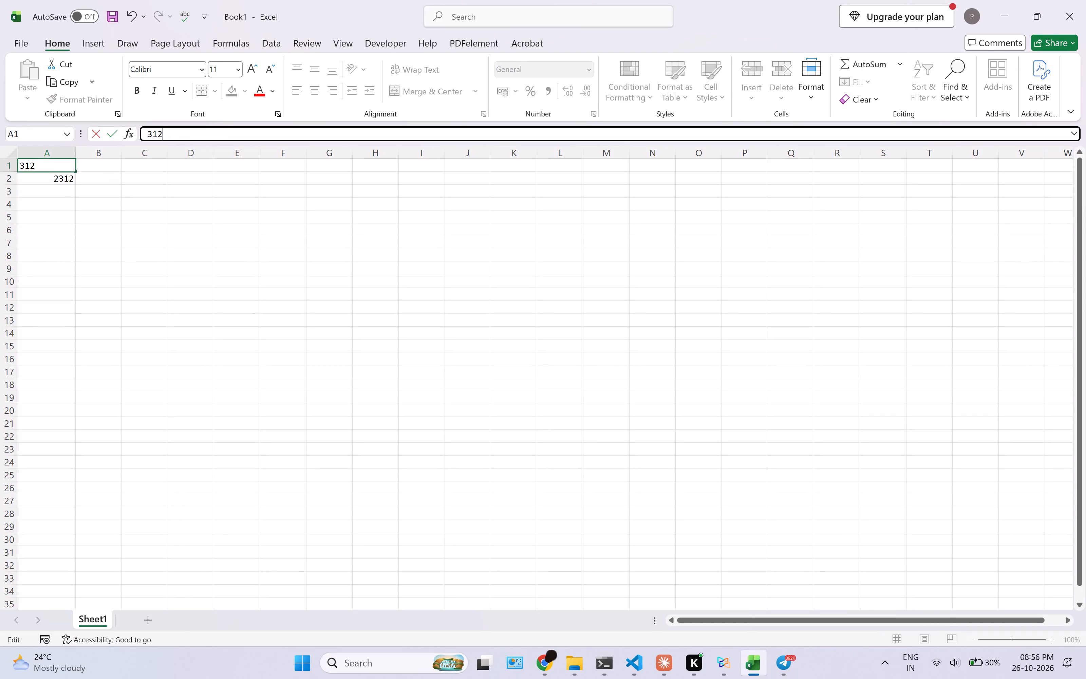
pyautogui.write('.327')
pyautogui.click(73, 183)
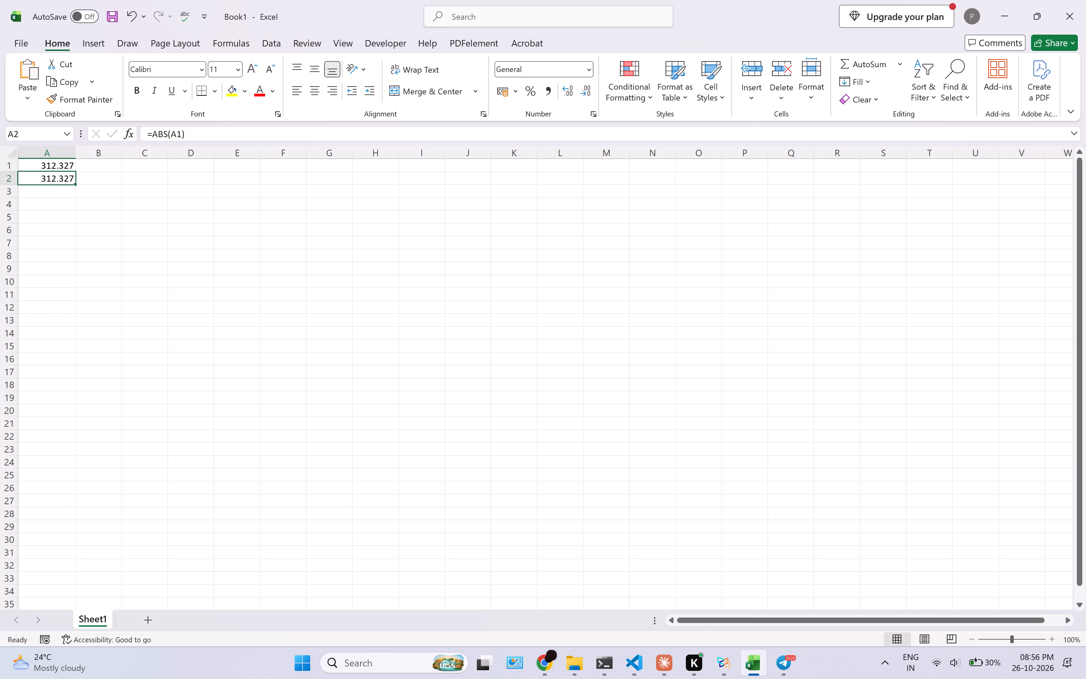
# Try to replace the ABS formula in cell A2 with the rounding formula =ROUND(A1).
pyautogui.moveTo(205, 135); pyautogui.dragTo(134, 135)
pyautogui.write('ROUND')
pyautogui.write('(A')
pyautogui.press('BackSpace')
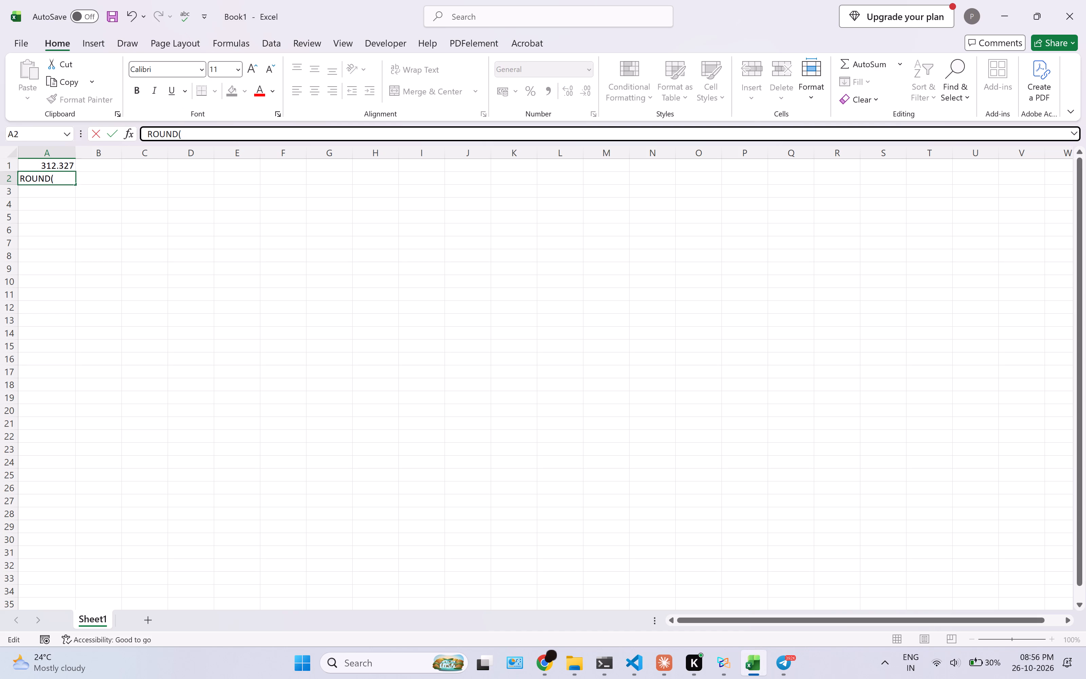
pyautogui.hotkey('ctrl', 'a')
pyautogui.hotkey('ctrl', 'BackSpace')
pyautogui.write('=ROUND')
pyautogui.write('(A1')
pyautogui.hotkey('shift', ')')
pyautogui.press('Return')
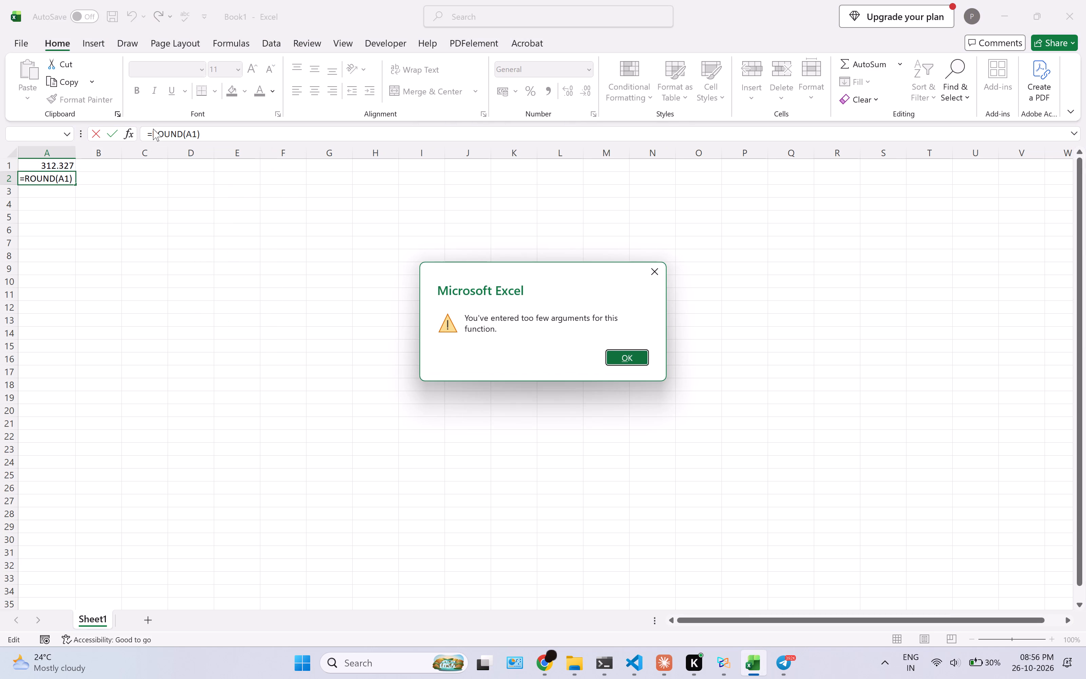
pyautogui.click(650, 350)
pyautogui.click(639, 354)
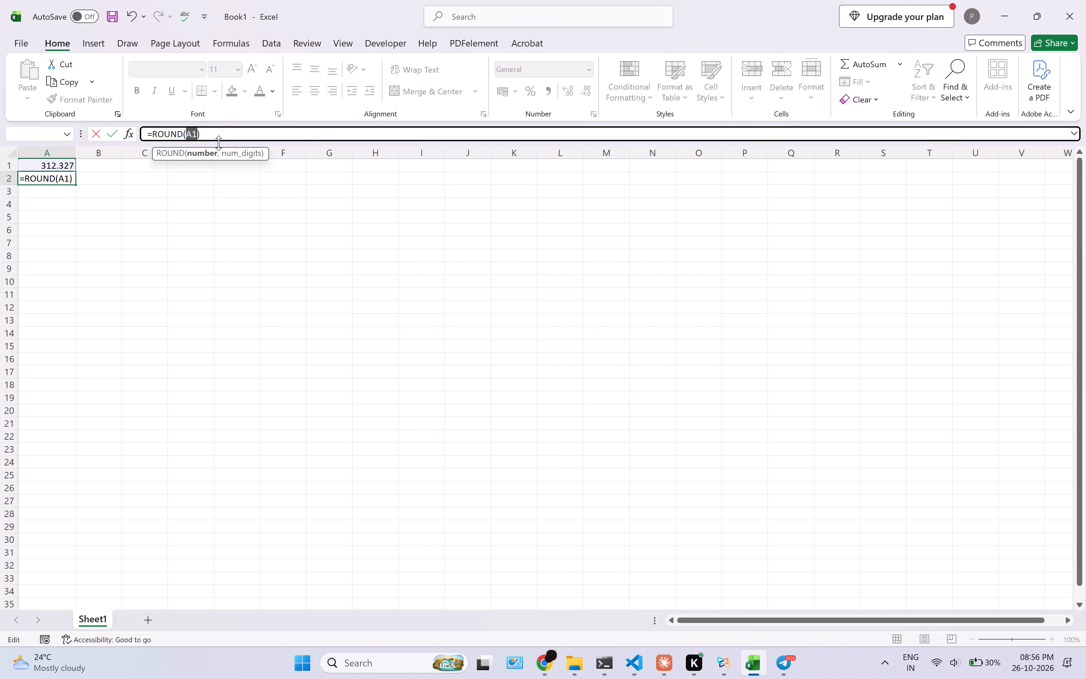
pyautogui.click(192, 126)
pyautogui.click(198, 133)
# Switch to the data1 PDF in Xodo to consult the ROUND function's syntax and example.
pyautogui.click(722, 668)
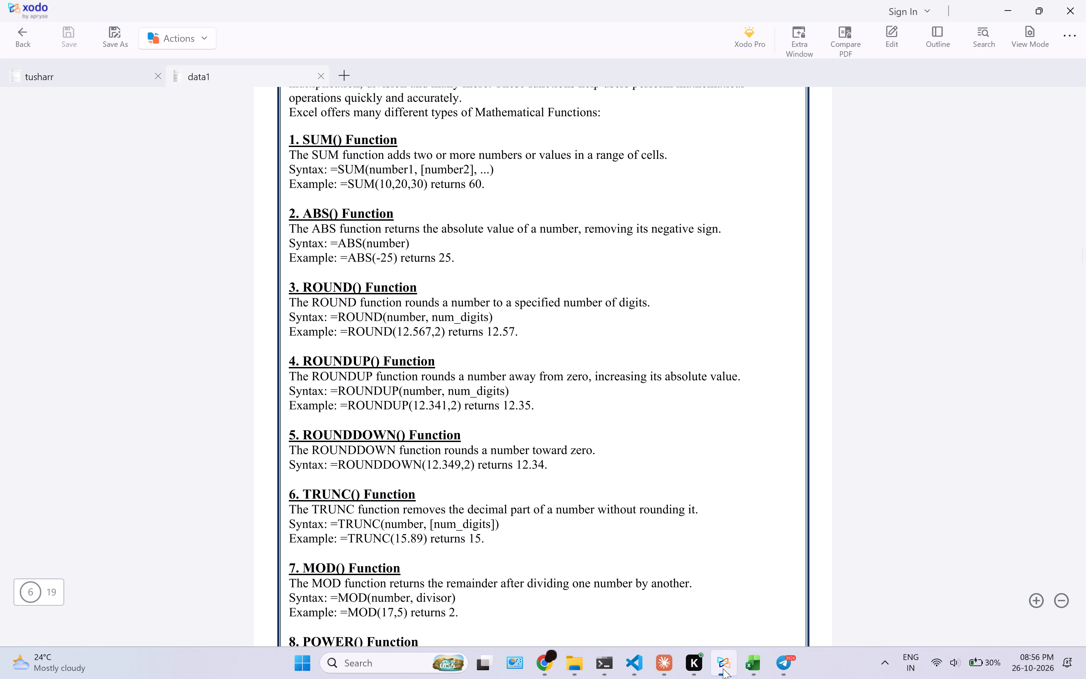
# Switch back to the Excel workbook and complete the formula in cell A2 with one decimal digit, as =ROUND(A1, 1).
pyautogui.click(723, 668)
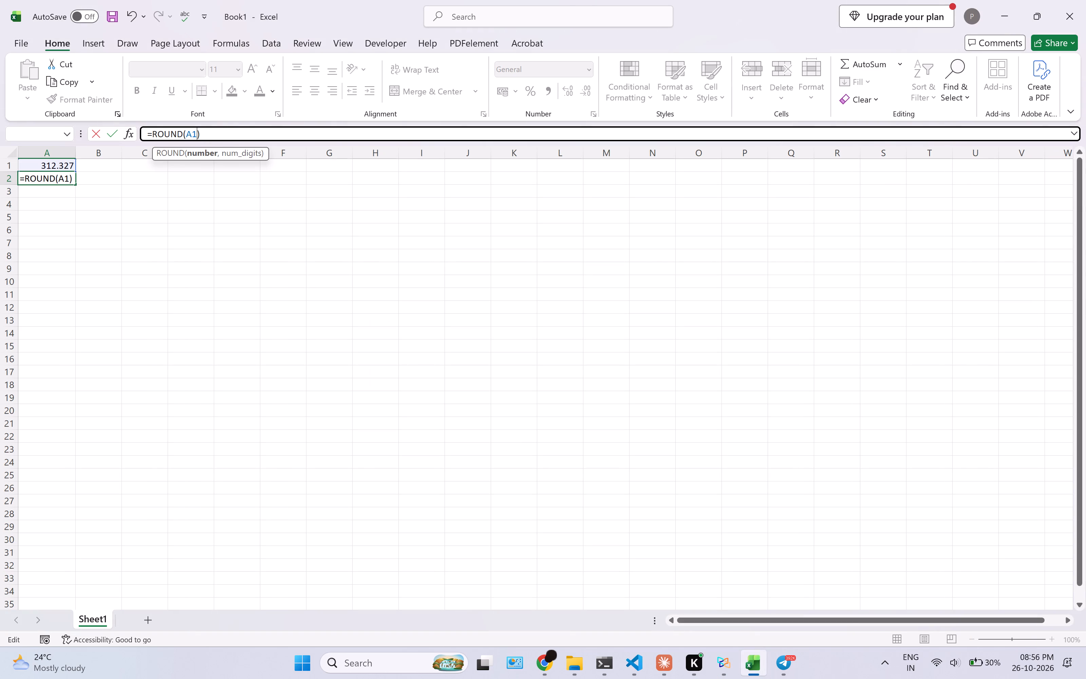
pyautogui.write(', 2')
pyautogui.press('BackSpace')
pyautogui.press('1')
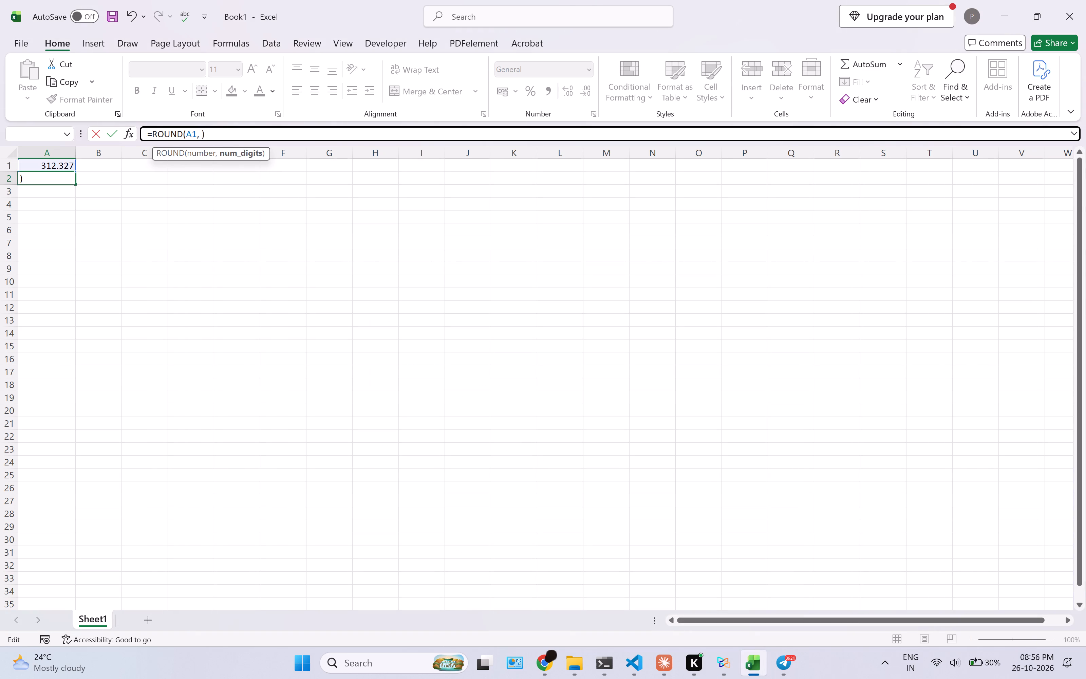
pyautogui.press('Return')
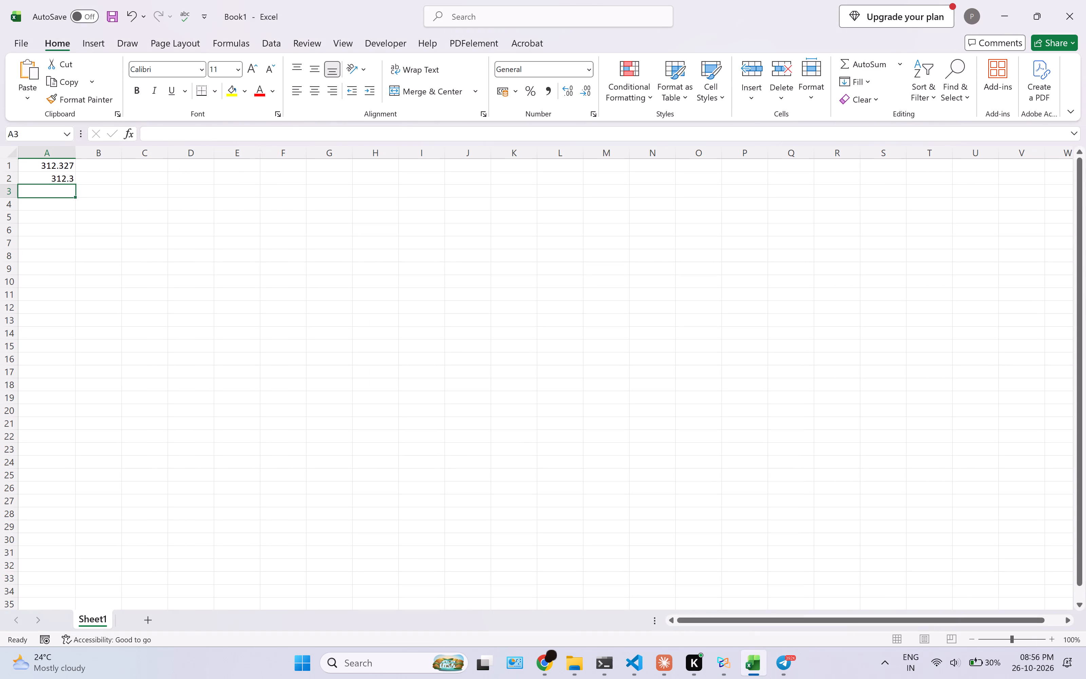
# Select cell A2, then snip the area covering the ROUND formula and cells A1 and A2, and copy the capture.
pyautogui.click(34, 178)
pyautogui.press('shift+super+s')
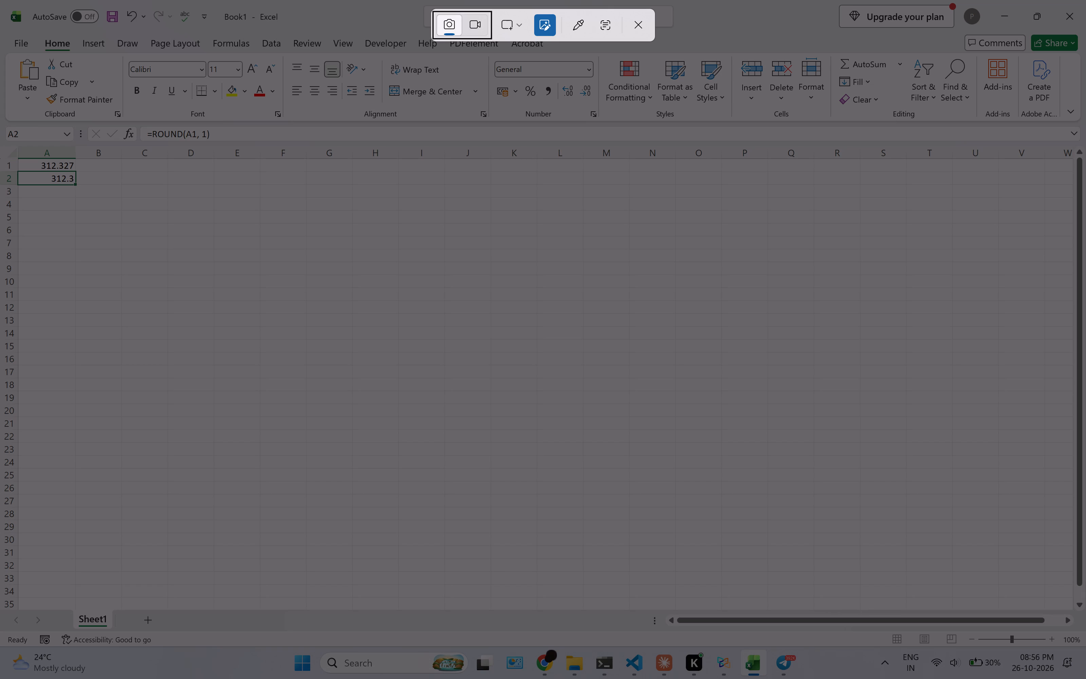
pyautogui.moveTo(0, 123); pyautogui.dragTo(209, 226)
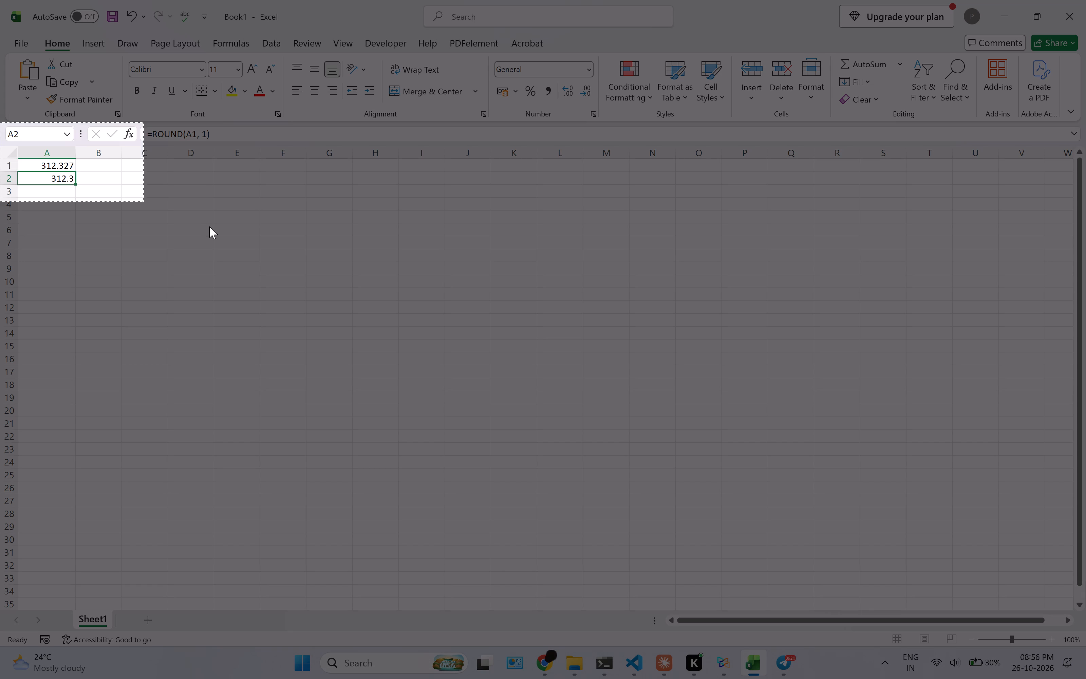
pyautogui.moveTo(209, 226); pyautogui.dragTo(227, 190)
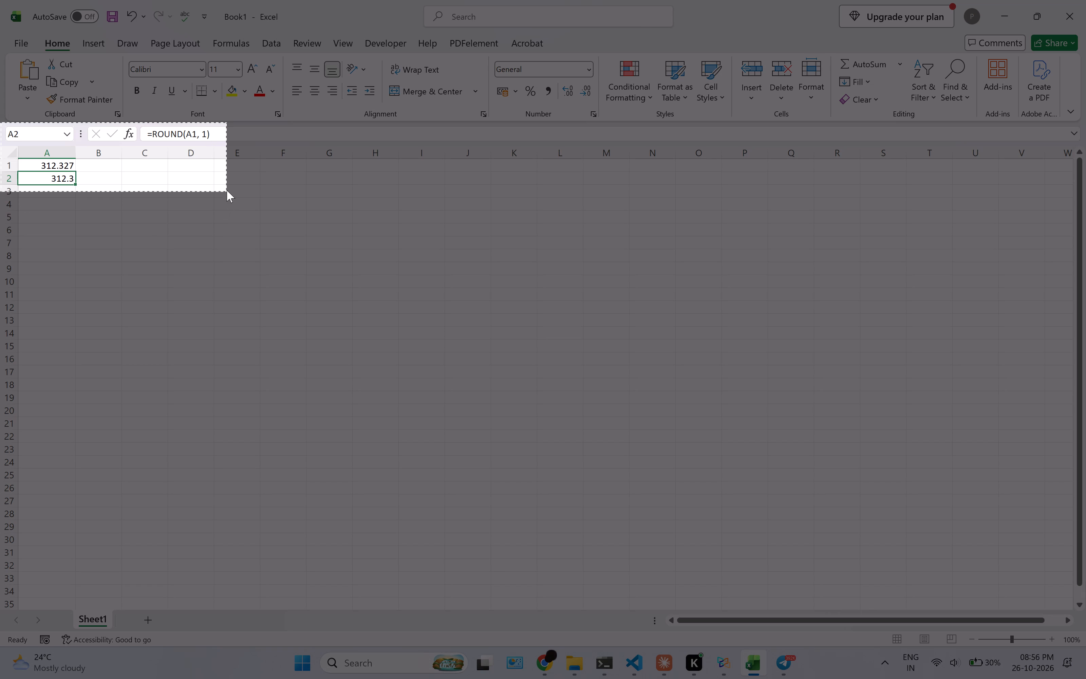
pyautogui.moveTo(227, 190); pyautogui.dragTo(218, 191)
pyautogui.hotkey('ctrl', 'c')
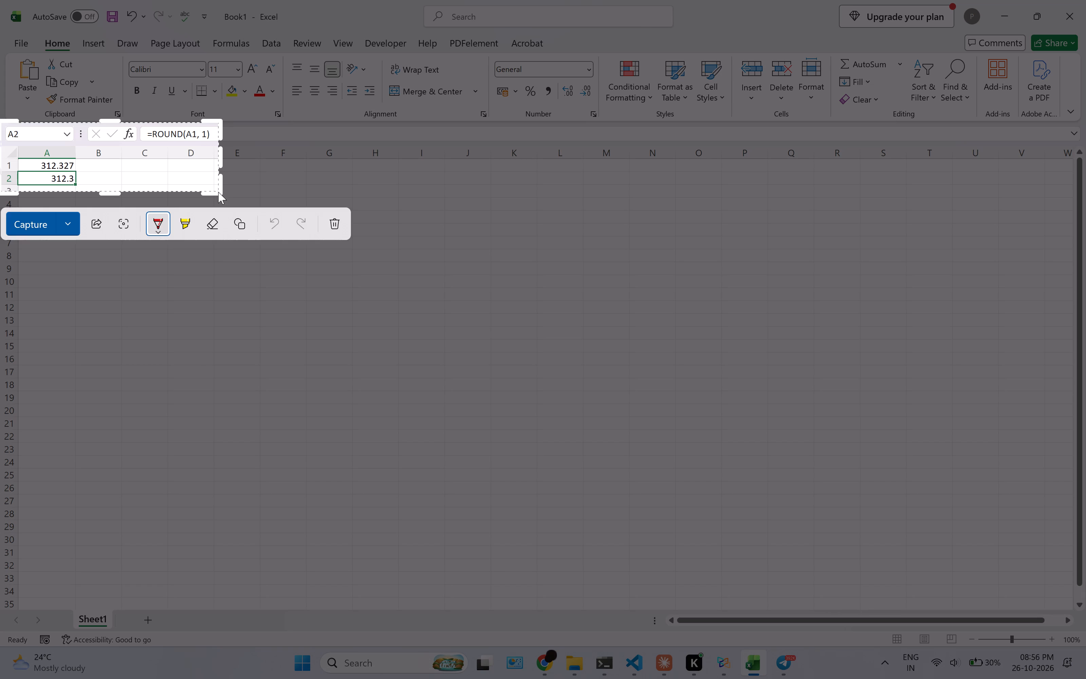
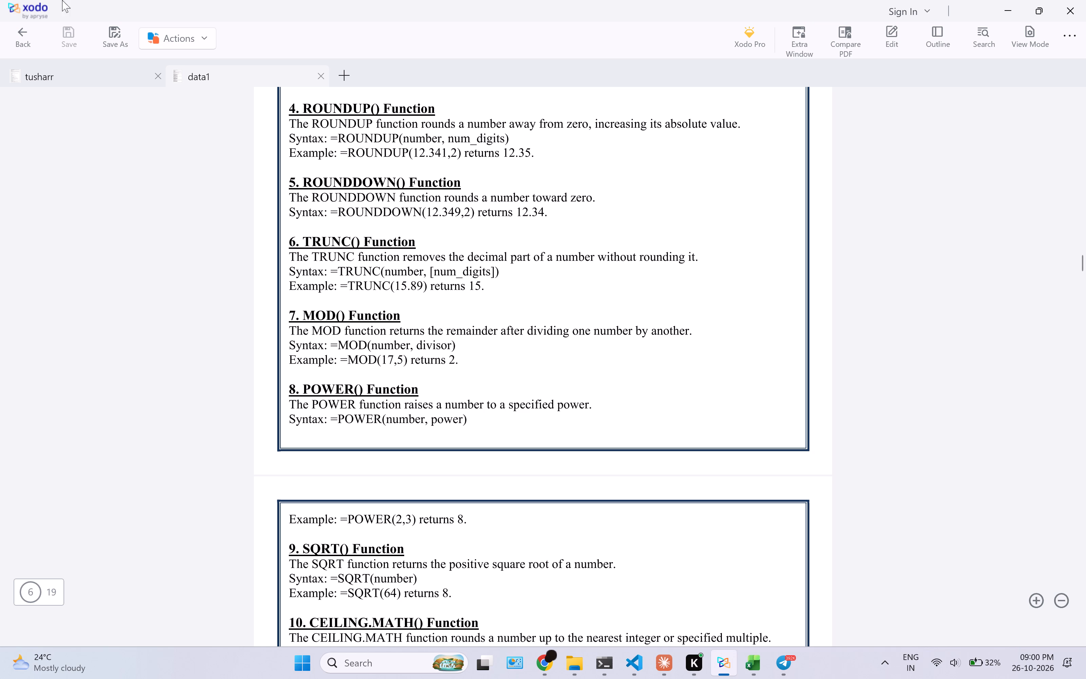
# Check the SQRT function entry in the data1 PDF, then switch to the Excel workbook and change cell A1 to 312.
pyautogui.scroll(-2, 448, 384)
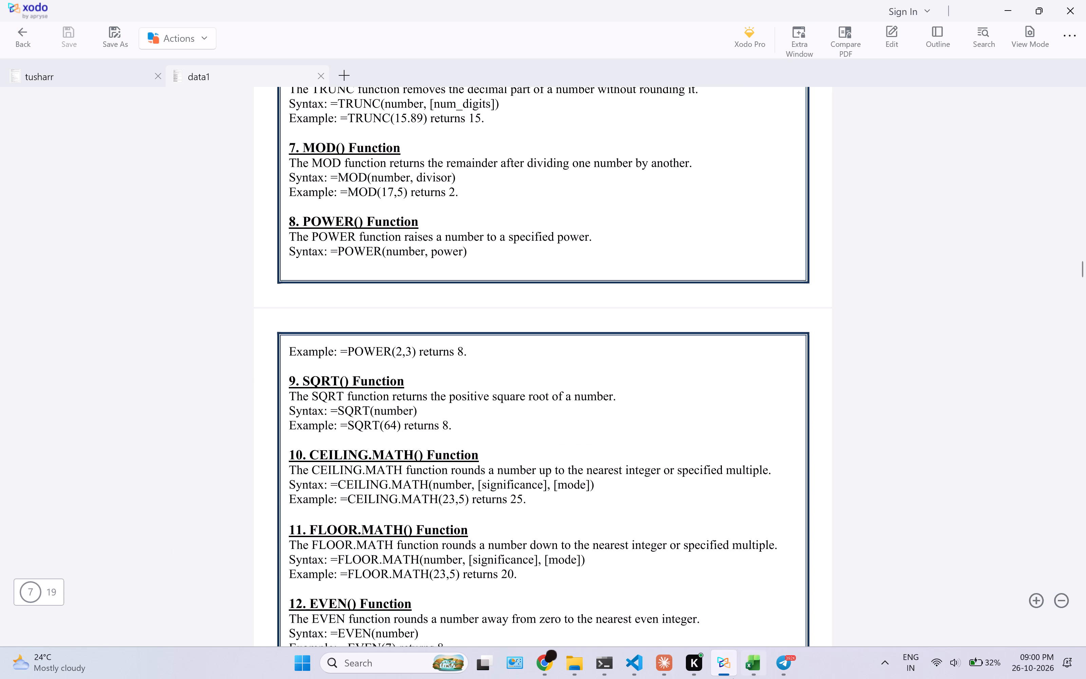
pyautogui.click(753, 652)
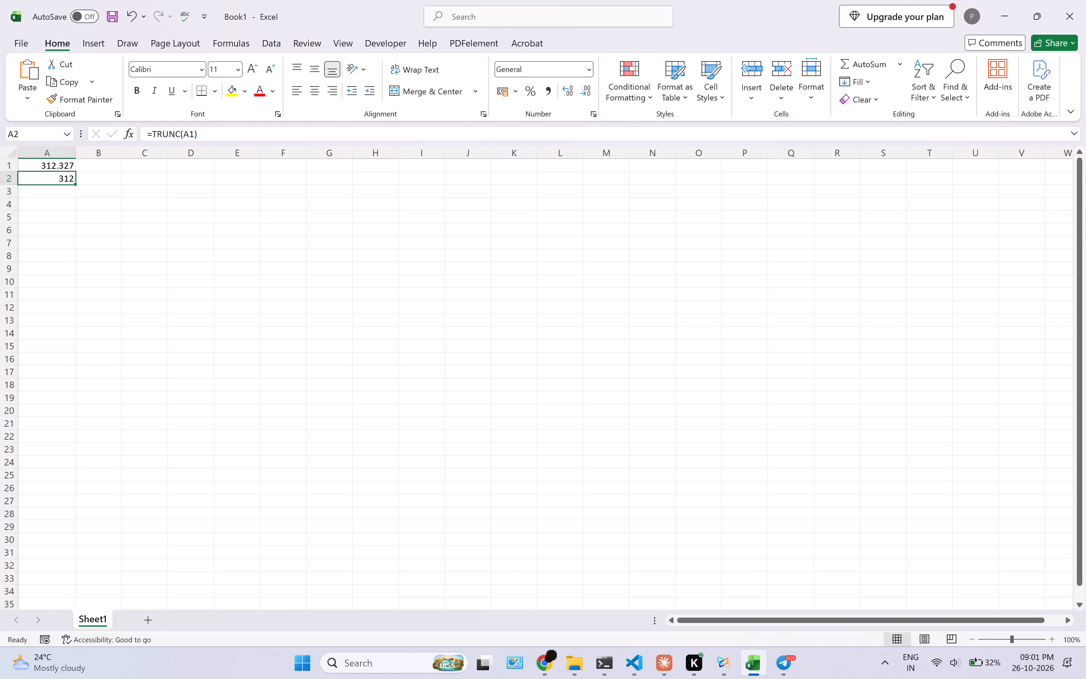
pyautogui.click(68, 169)
pyautogui.click(50, 164)
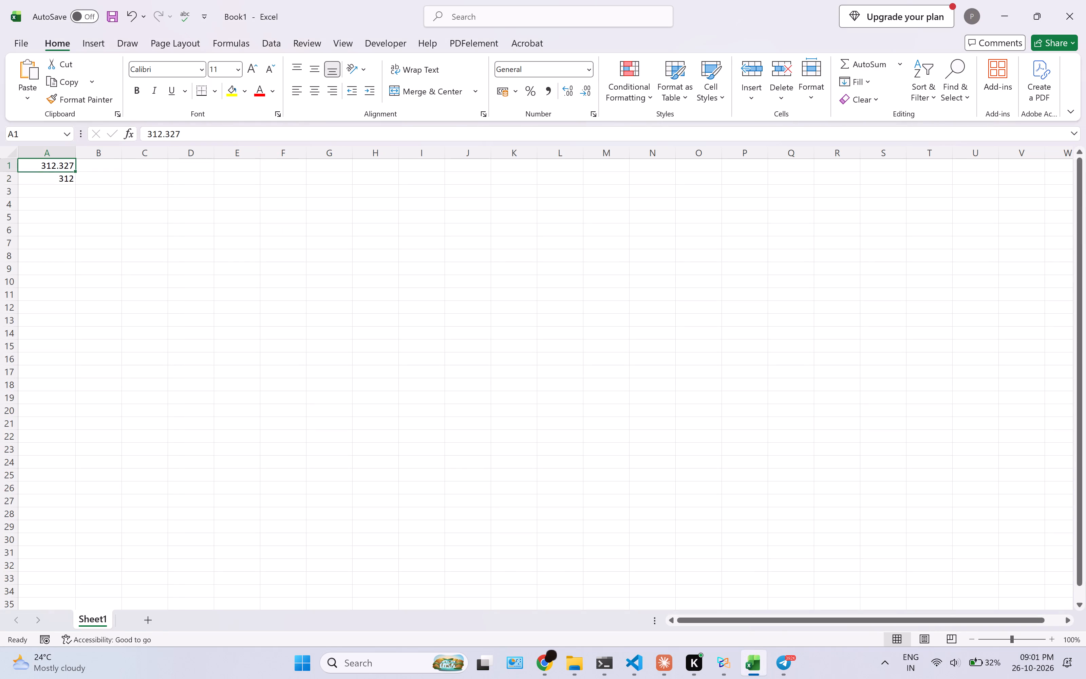
pyautogui.doubleClick(223, 136)
pyautogui.click(199, 138)
pyautogui.moveTo(199, 138); pyautogui.dragTo(178, 142)
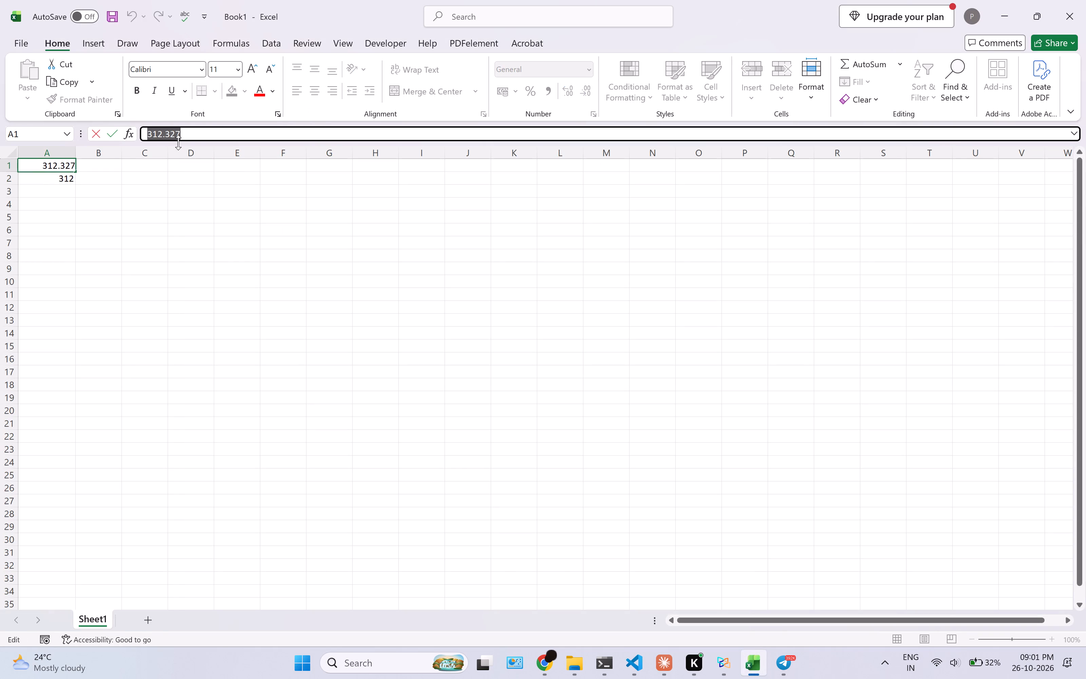
pyautogui.click(172, 136)
pyautogui.moveTo(165, 137); pyautogui.dragTo(203, 139)
pyautogui.press('BackSpace')
pyautogui.press('BackSpace')
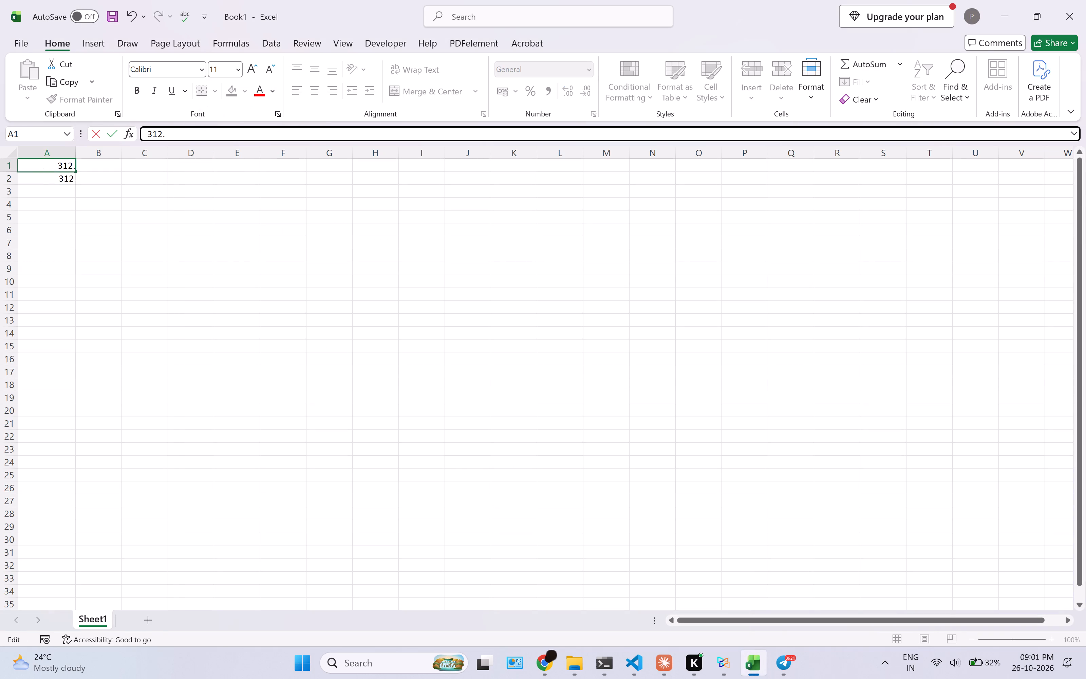
pyautogui.press('Down')
pyautogui.click(42, 188)
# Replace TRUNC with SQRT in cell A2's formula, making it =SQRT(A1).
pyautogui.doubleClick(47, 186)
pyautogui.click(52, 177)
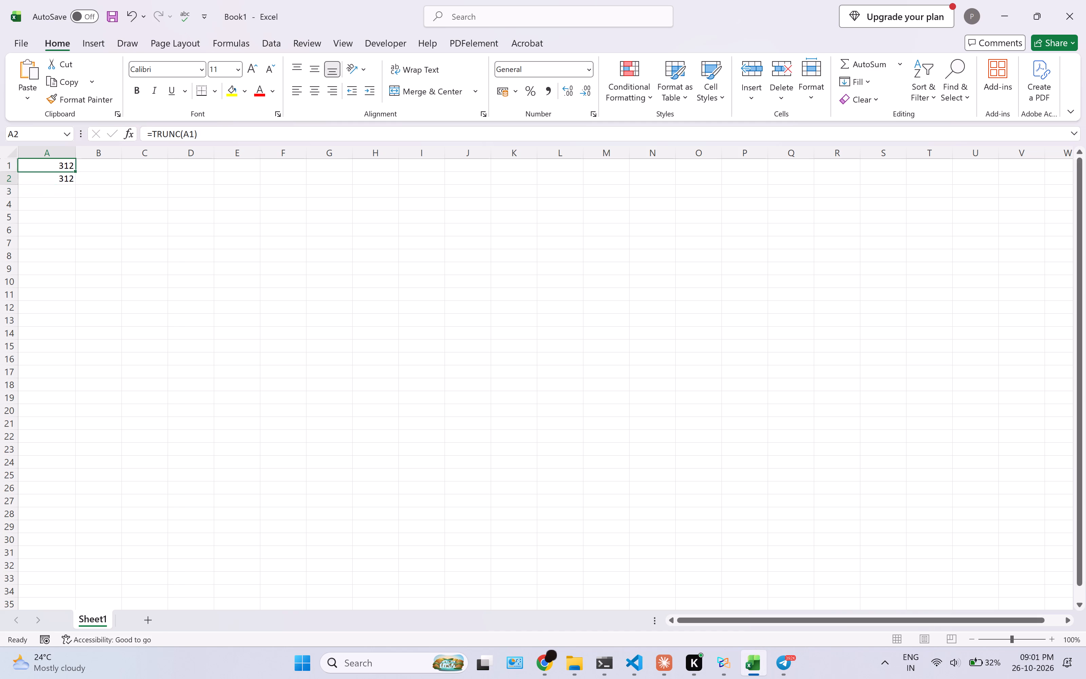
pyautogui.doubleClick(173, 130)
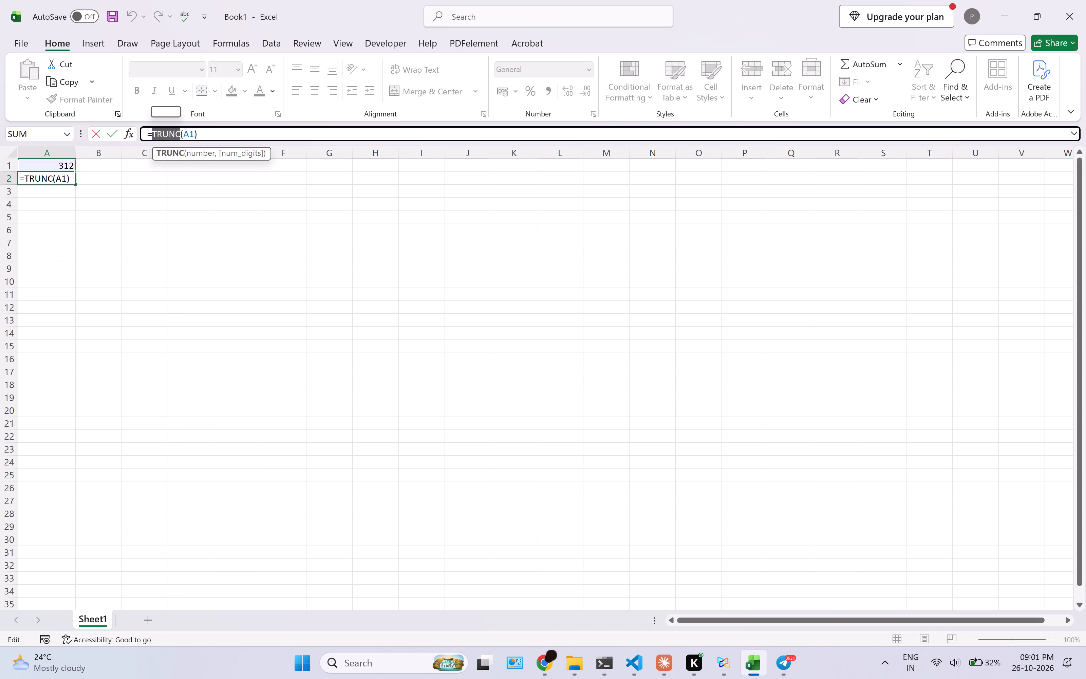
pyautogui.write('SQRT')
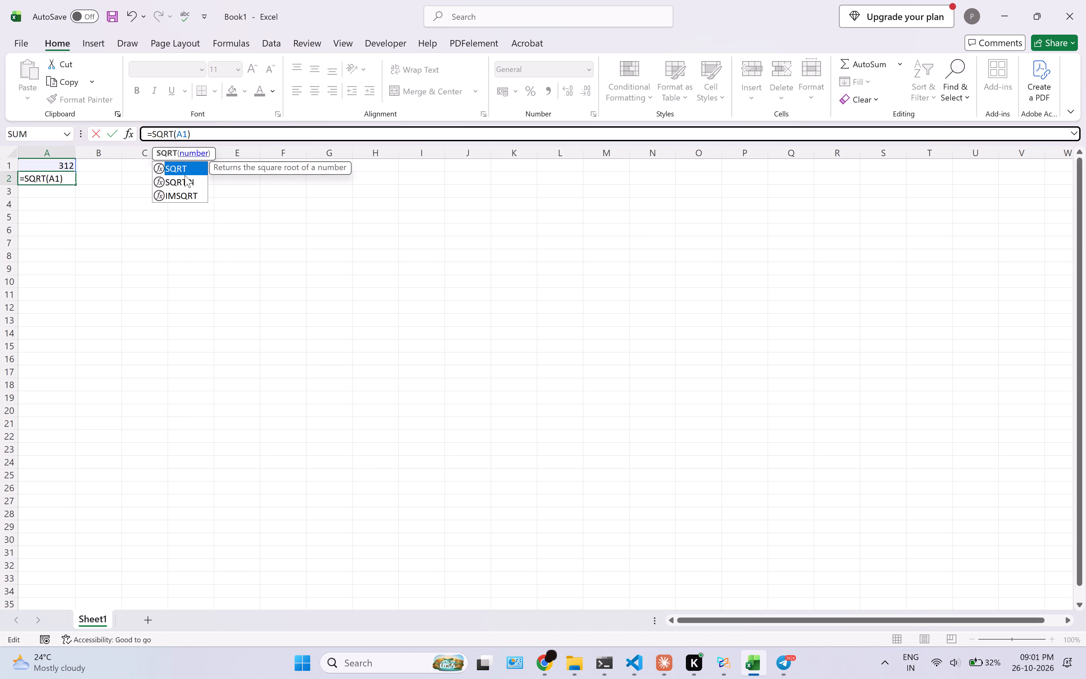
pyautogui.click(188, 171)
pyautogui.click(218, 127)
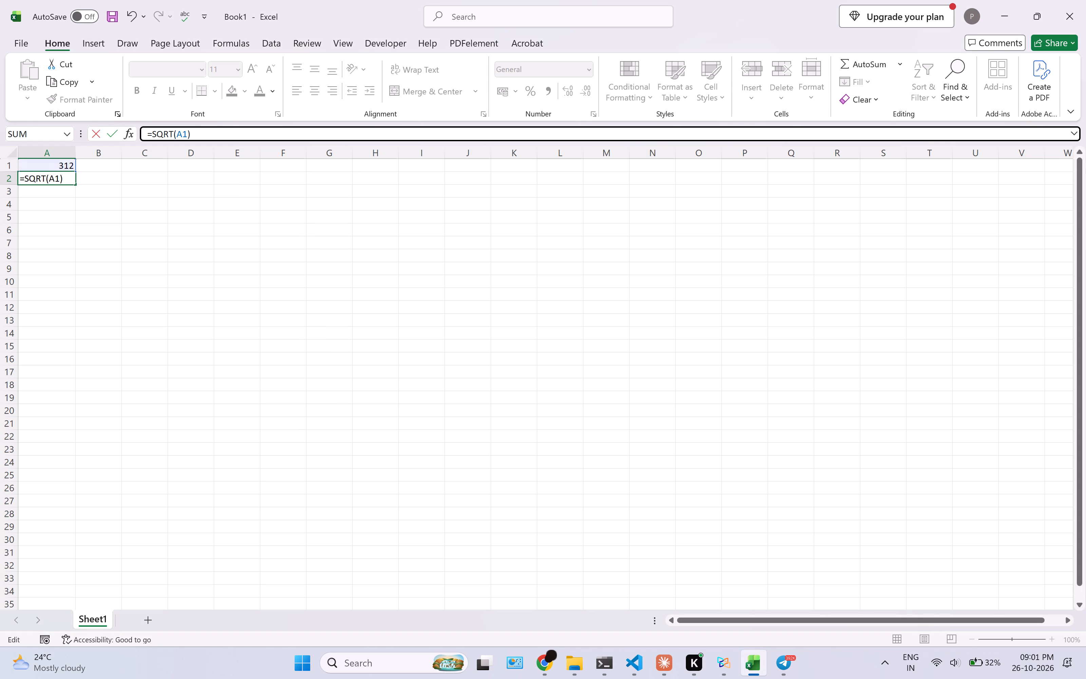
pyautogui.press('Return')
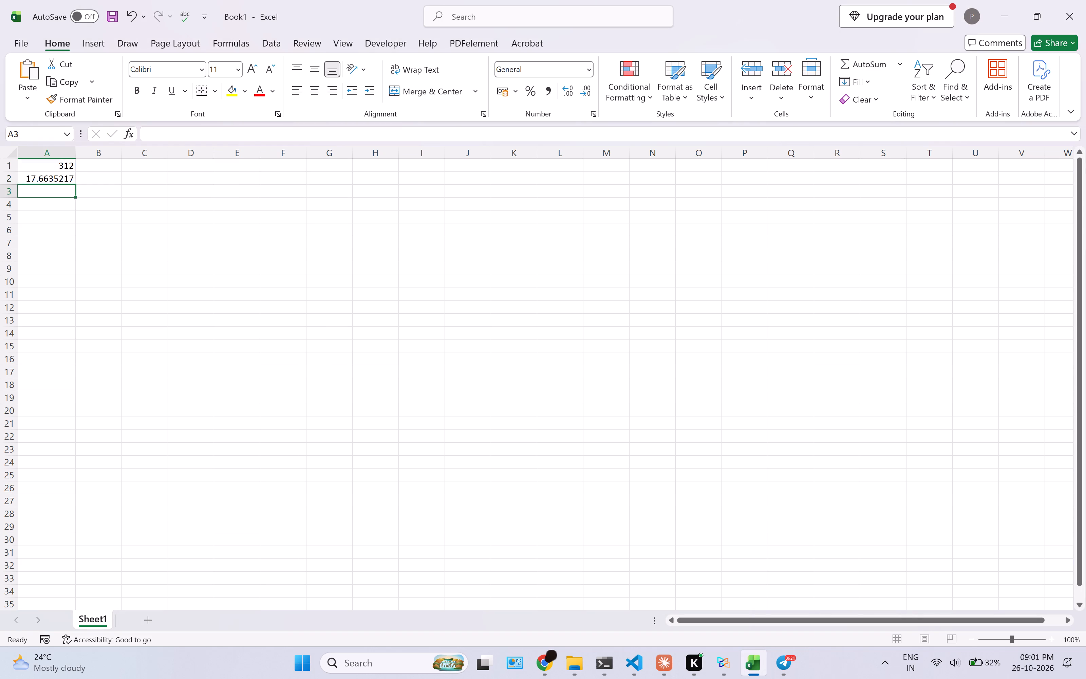
# Clear the formula from cell A2.
pyautogui.click(60, 174)
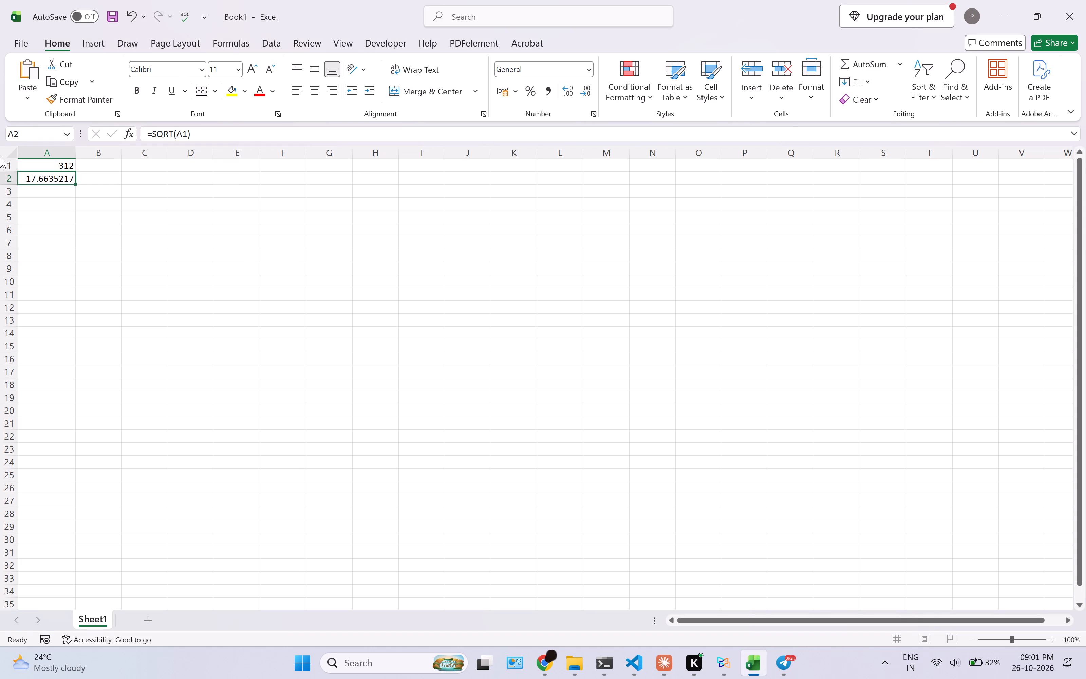
pyautogui.hotkey('shift', 's')
pyautogui.press('BackSpace')
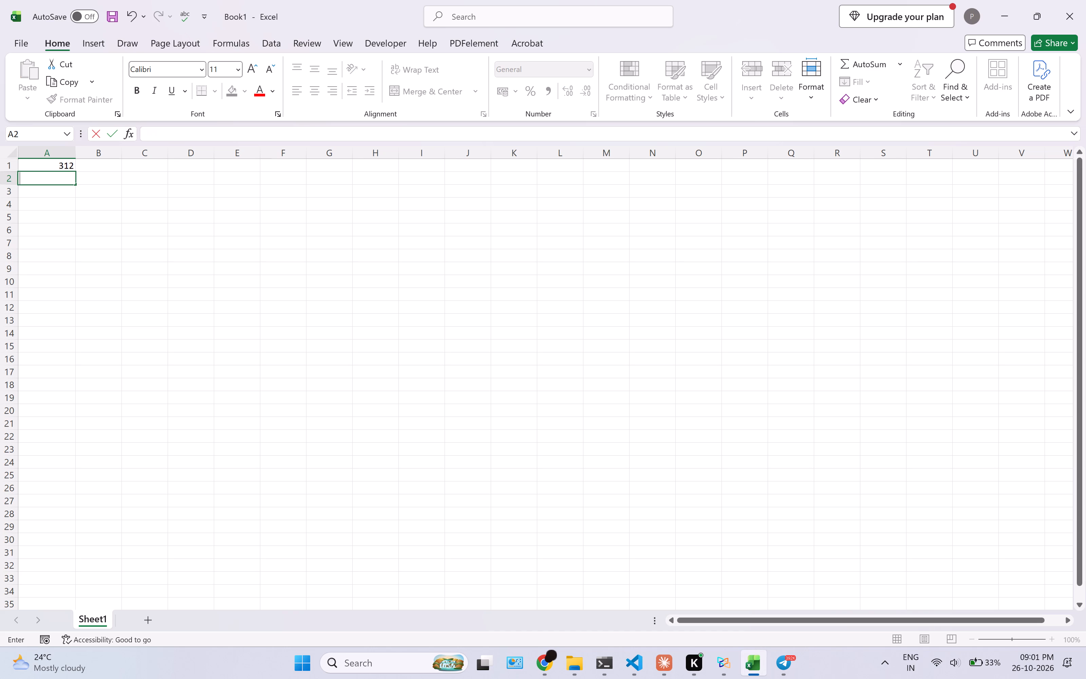
# Enter the formula =SQRT(A1) in cell A3.
pyautogui.click(69, 192)
pyautogui.write('SQ')
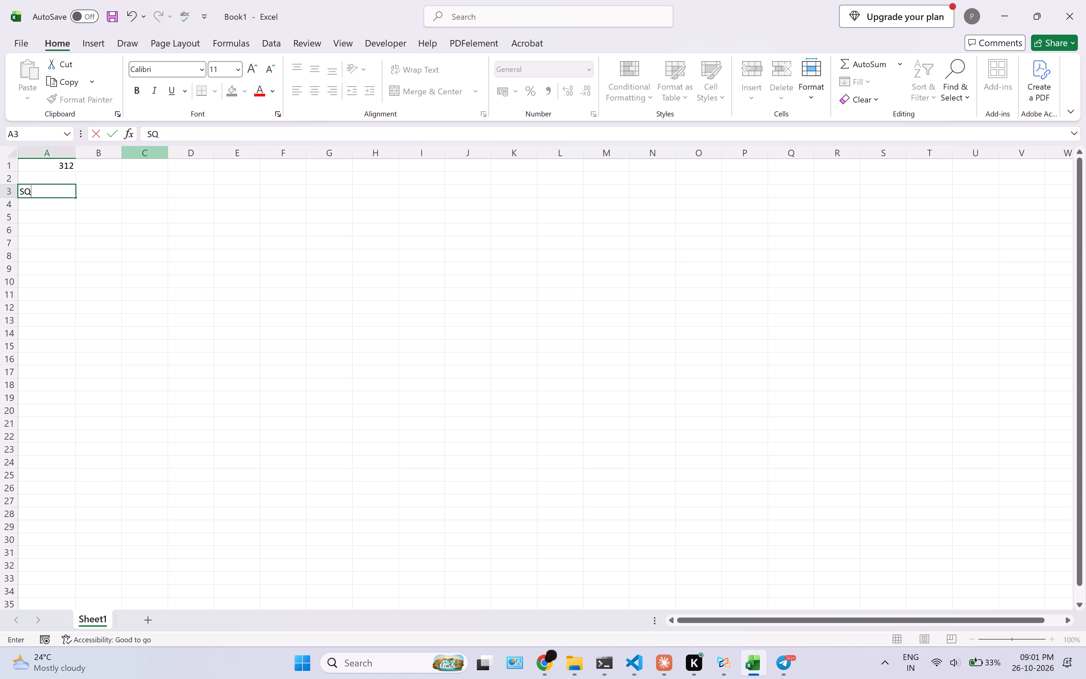
pyautogui.click(168, 135)
pyautogui.hotkey('ctrl', 'a')
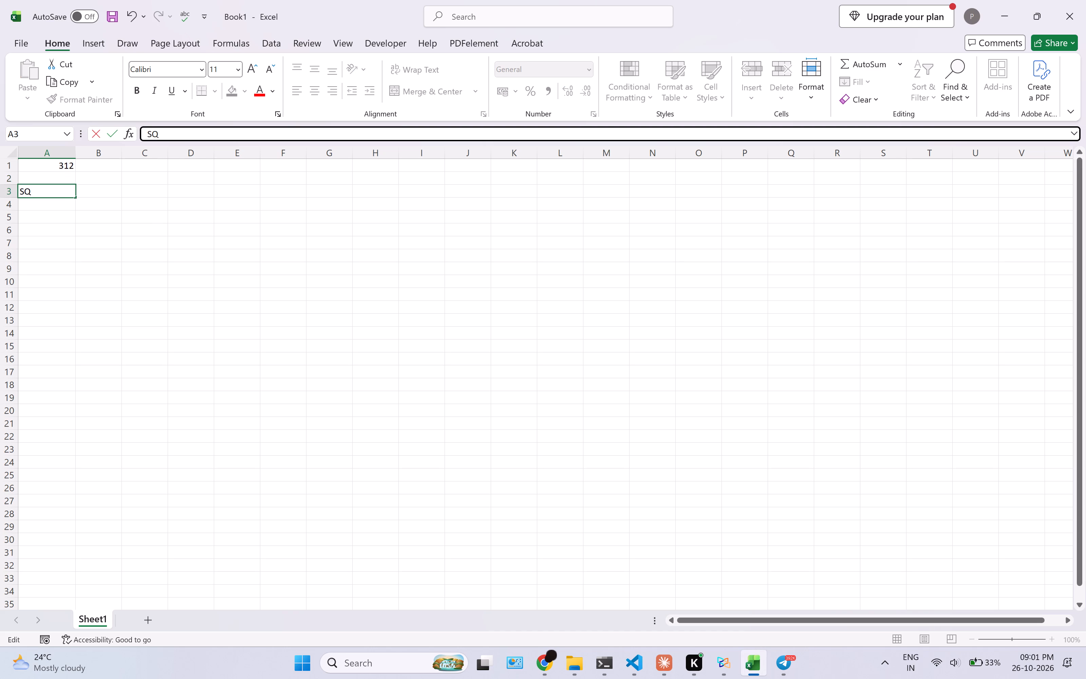
pyautogui.hotkey('ctrl', 'BackSpace')
pyautogui.write('=Q')
pyautogui.press('BackSpace')
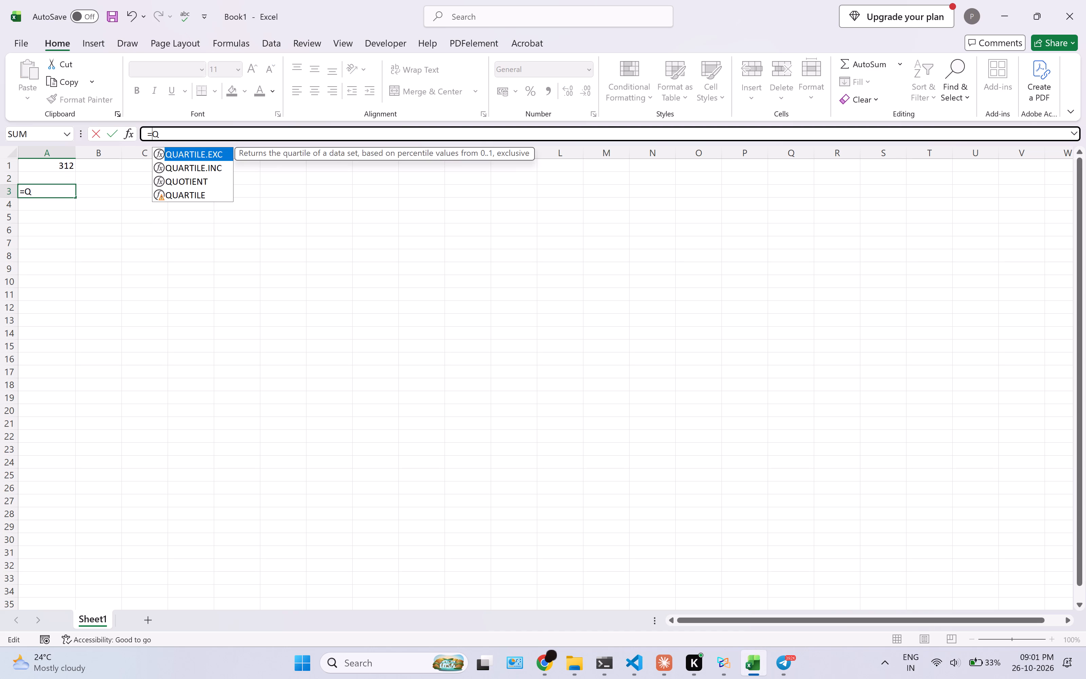
pyautogui.write('SQ')
pyautogui.press('Return')
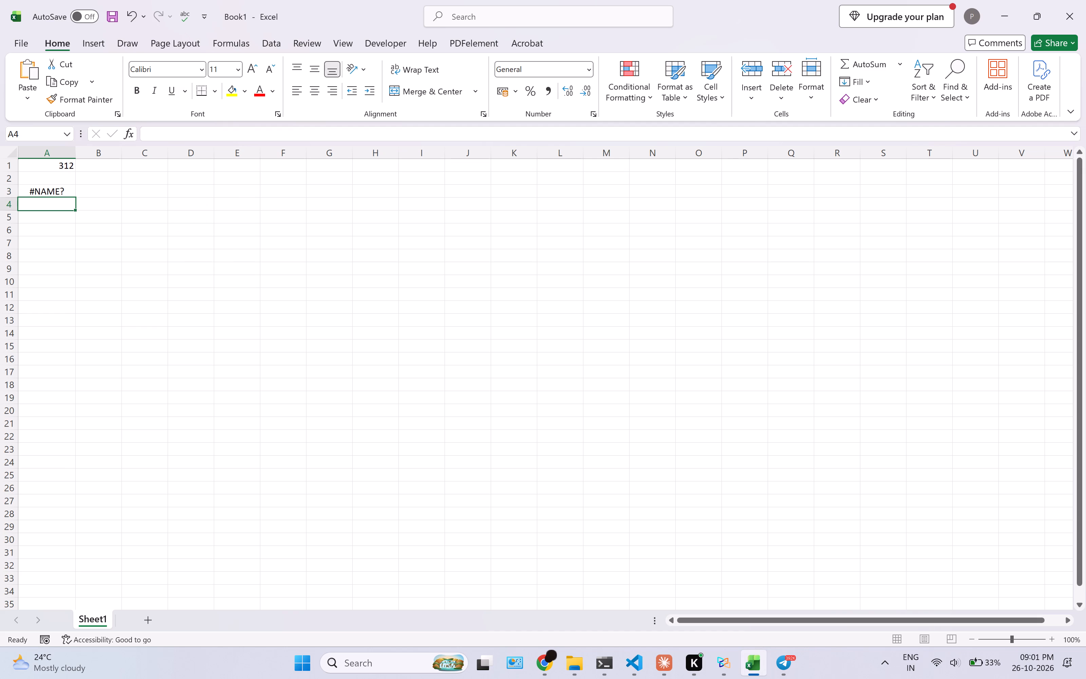
pyautogui.click(58, 202)
pyautogui.click(65, 189)
pyautogui.click(176, 133)
pyautogui.write('RT')
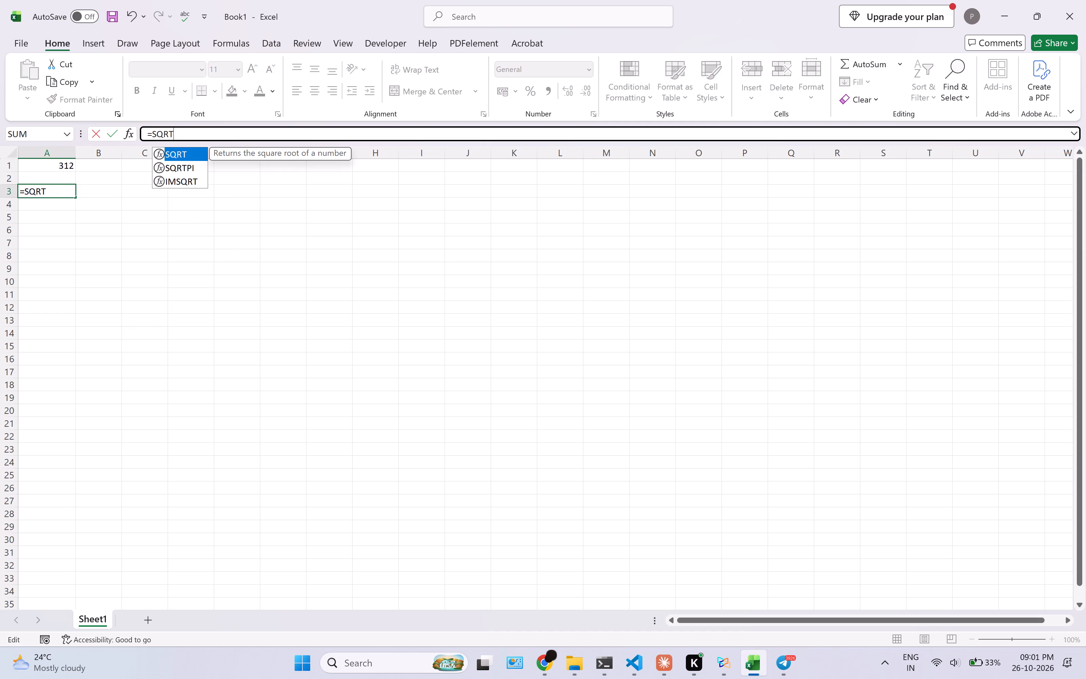
pyautogui.write('(A1)')
pyautogui.press('Return')
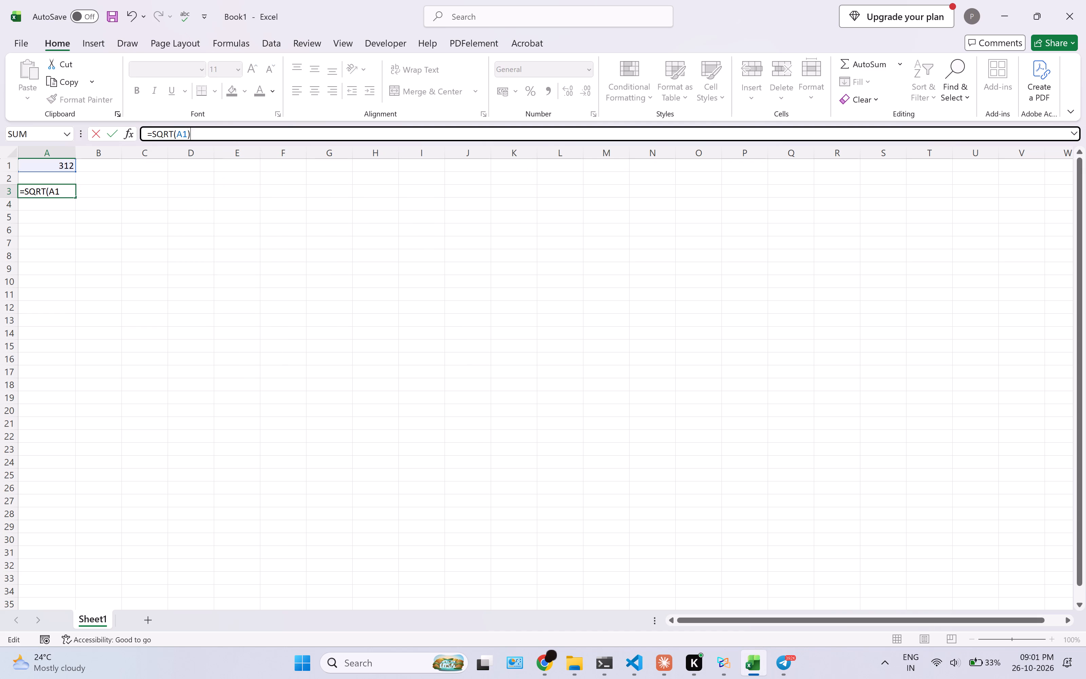
# Select cell A3, then snip the area covering the SQRT formula and cells A1 to A3, and copy the capture.
pyautogui.click(43, 188)
pyautogui.press('shift+super+s')
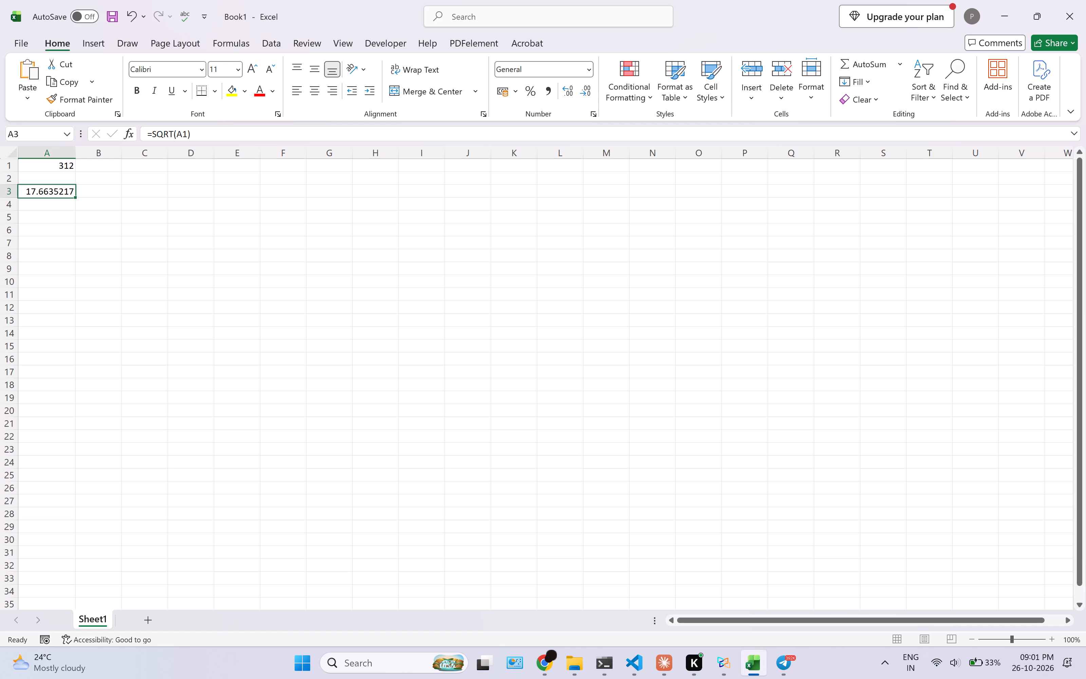
pyautogui.moveTo(0, 122); pyautogui.dragTo(189, 212)
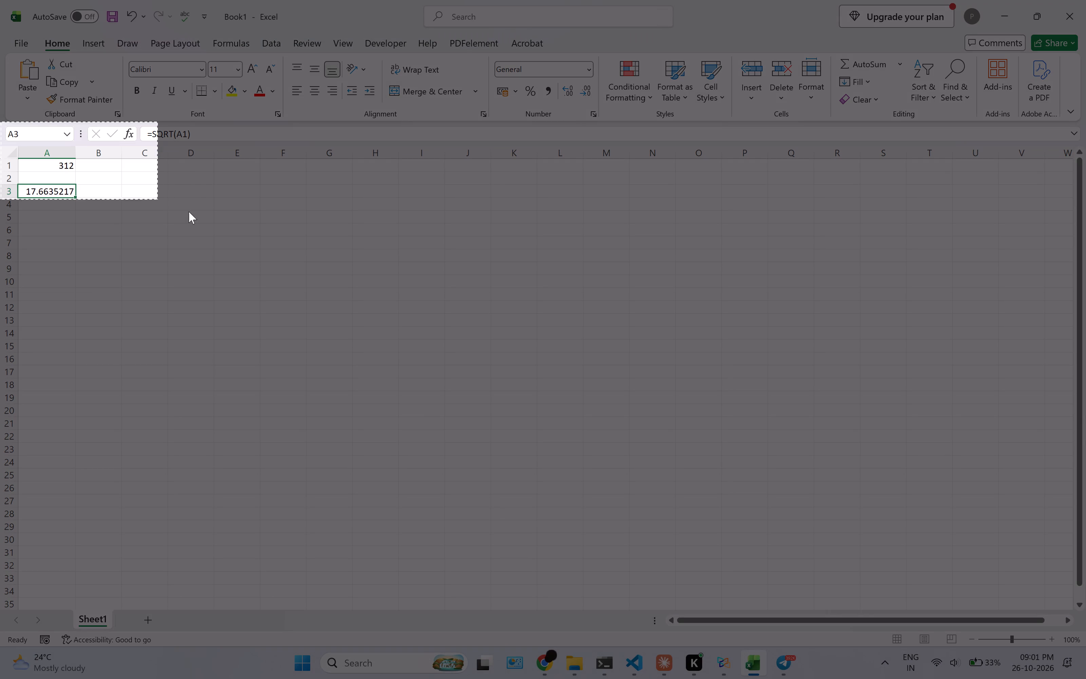
pyautogui.moveTo(189, 212); pyautogui.dragTo(198, 212)
pyautogui.click(98, 118)
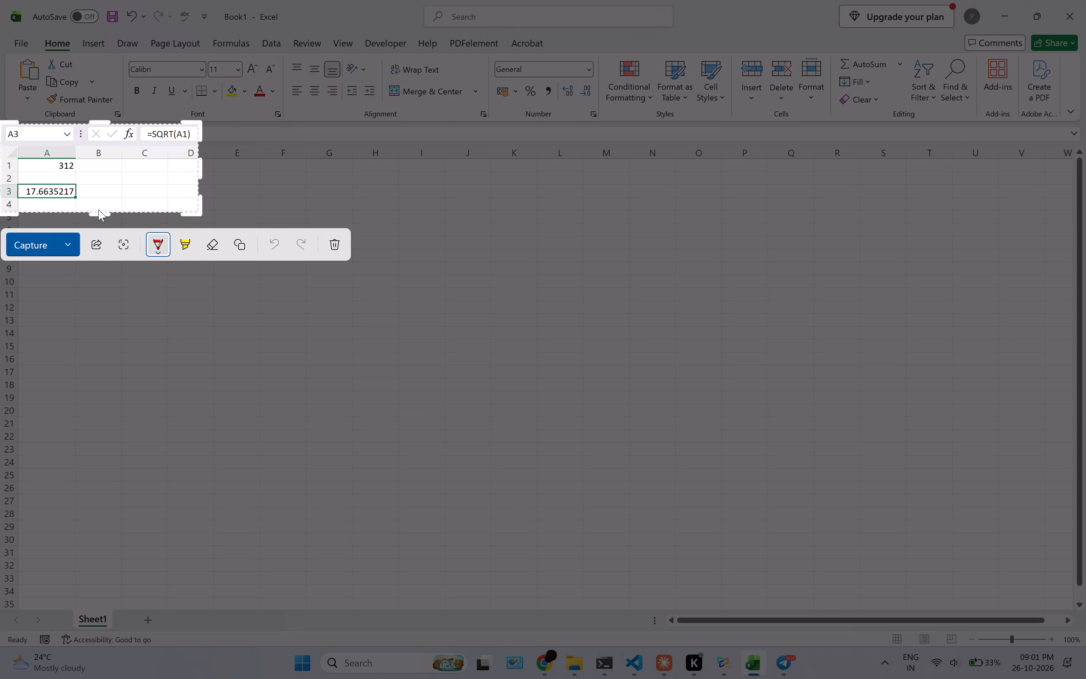
pyautogui.moveTo(99, 215); pyautogui.dragTo(103, 205)
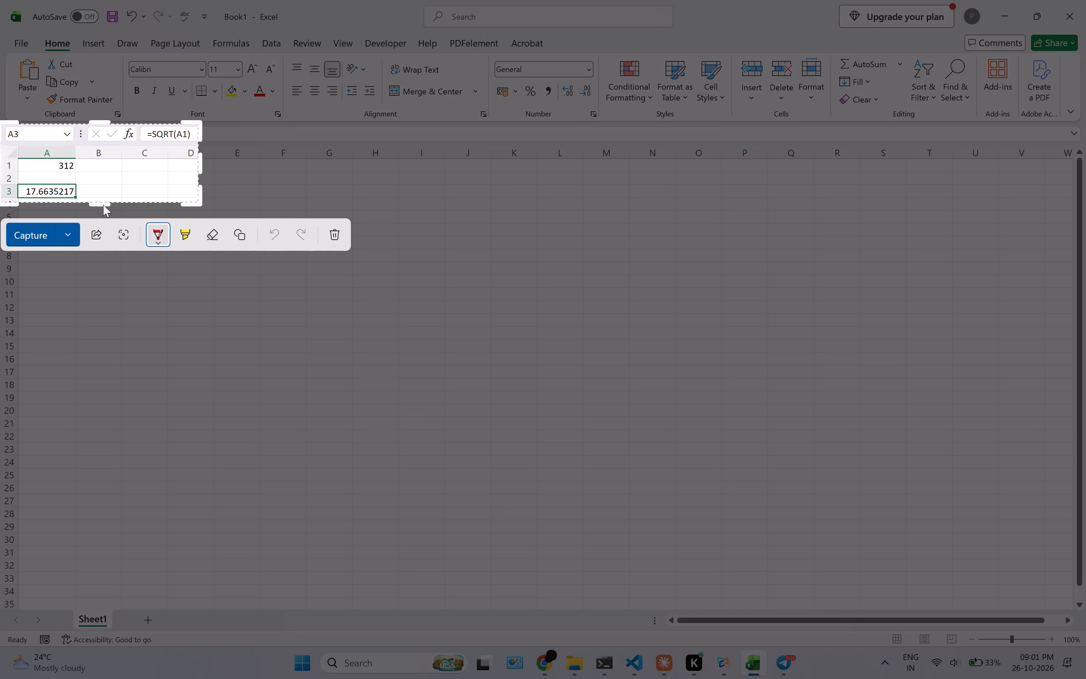
pyautogui.hotkey('ctrl', 'c')
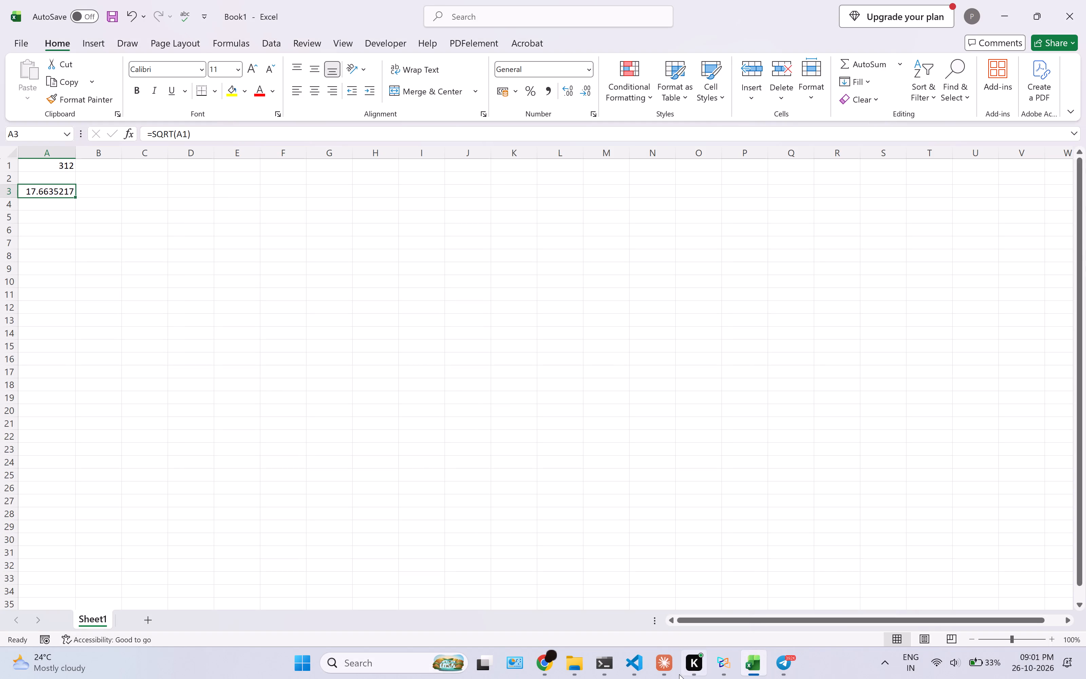
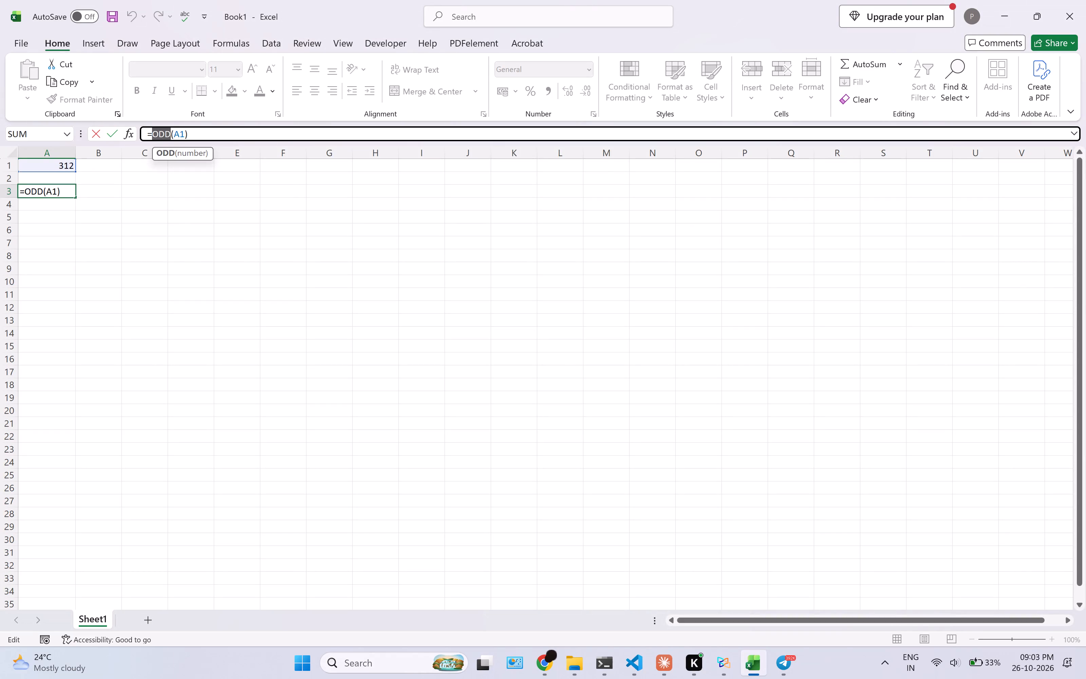
# Replace ODD with CEILING.MATH in cell A3's formula and add a significance of 0, making it =CEILING.MATH(A1,0).
pyautogui.write('CEL')
pyautogui.press('BackSpace')
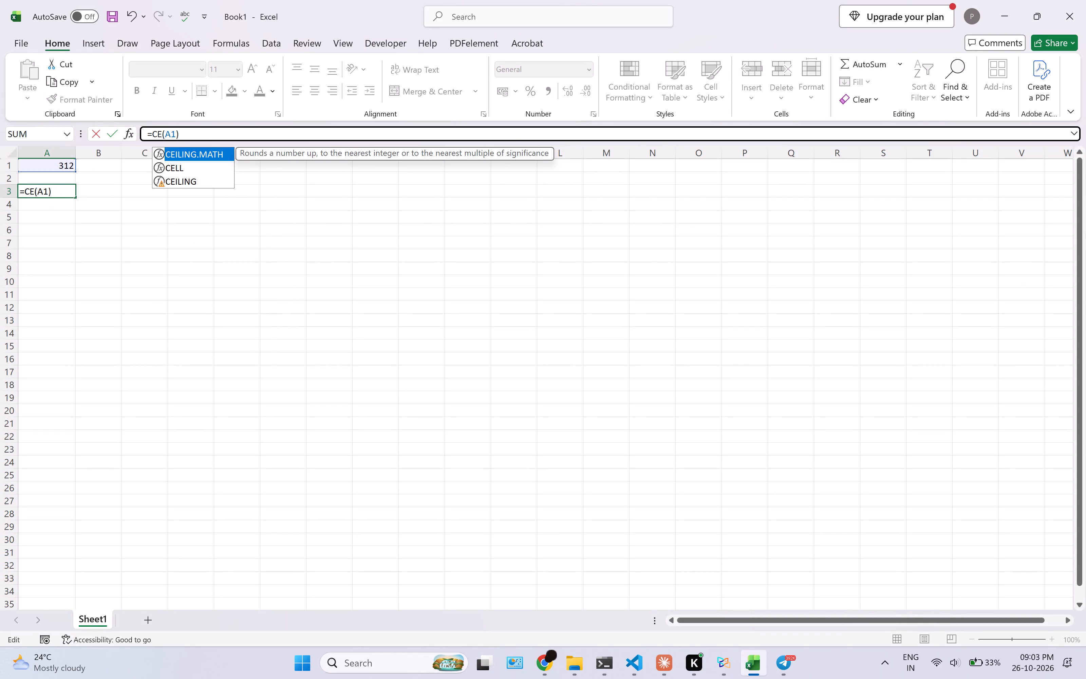
pyautogui.press('Tab')
pyautogui.press('Right')
pyautogui.press('Right')
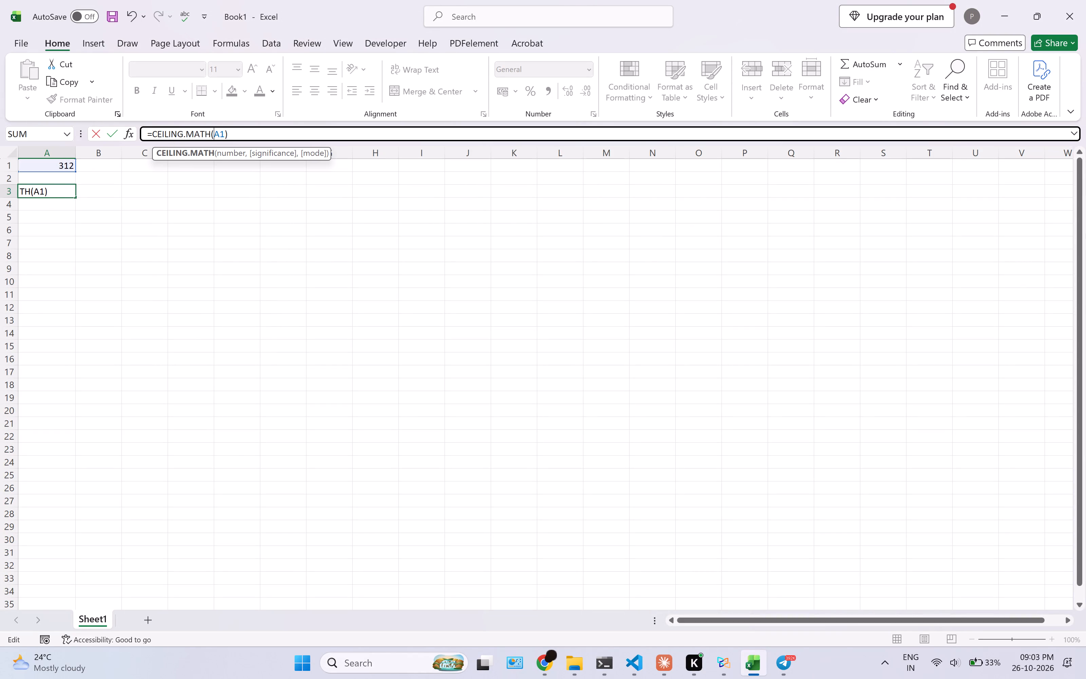
pyautogui.press('Right')
pyautogui.press(',')
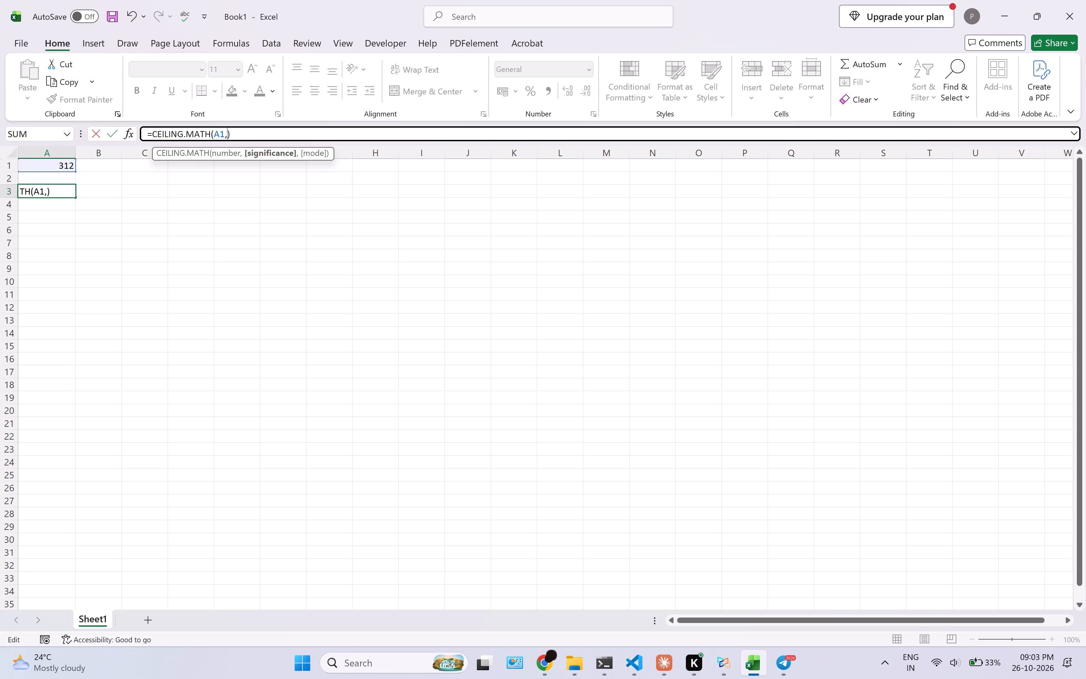
pyautogui.click(562, 330)
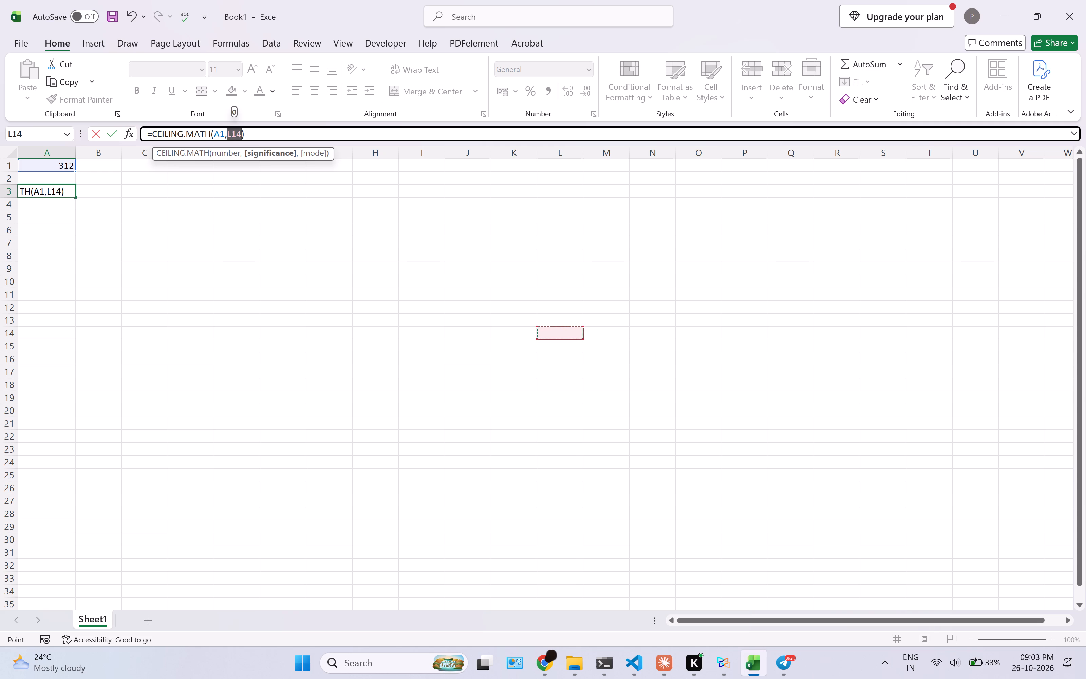
pyautogui.press('0')
pyautogui.press('BackSpace')
pyautogui.press('BackSpace')
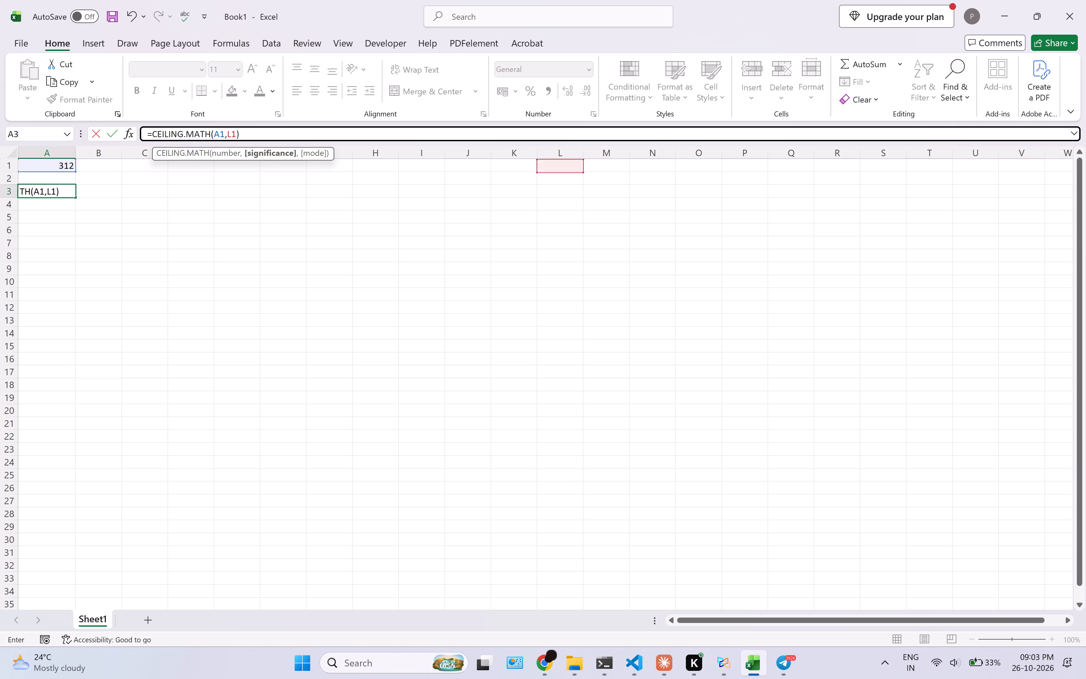
pyautogui.press('BackSpace')
pyautogui.press('BackSpace')
pyautogui.press('0')
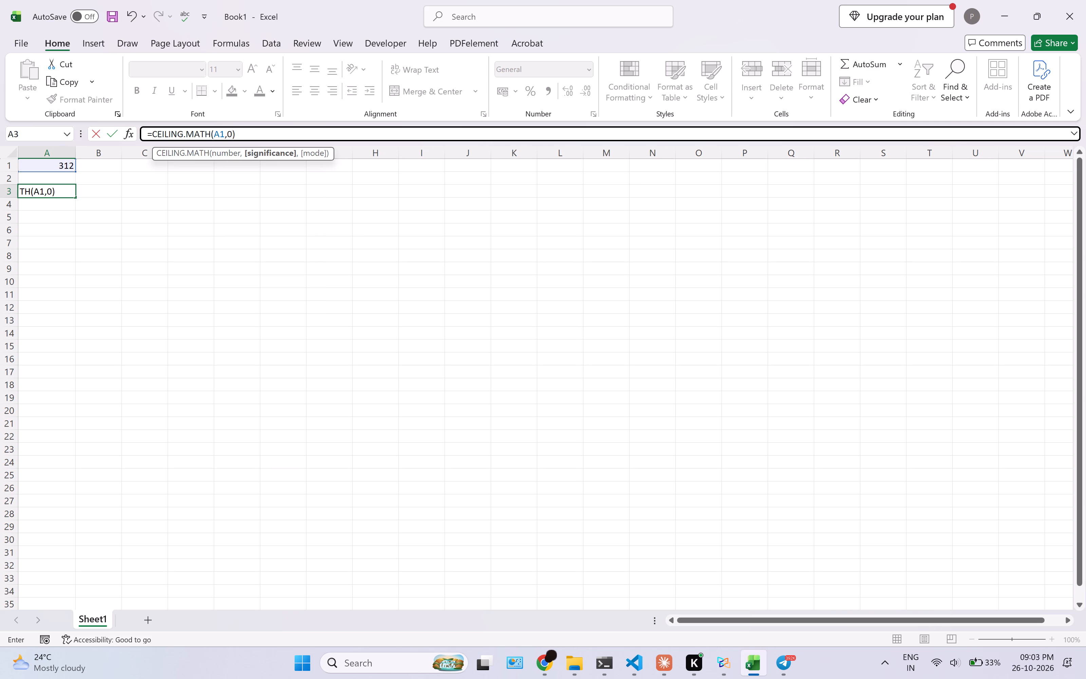
pyautogui.click(563, 328)
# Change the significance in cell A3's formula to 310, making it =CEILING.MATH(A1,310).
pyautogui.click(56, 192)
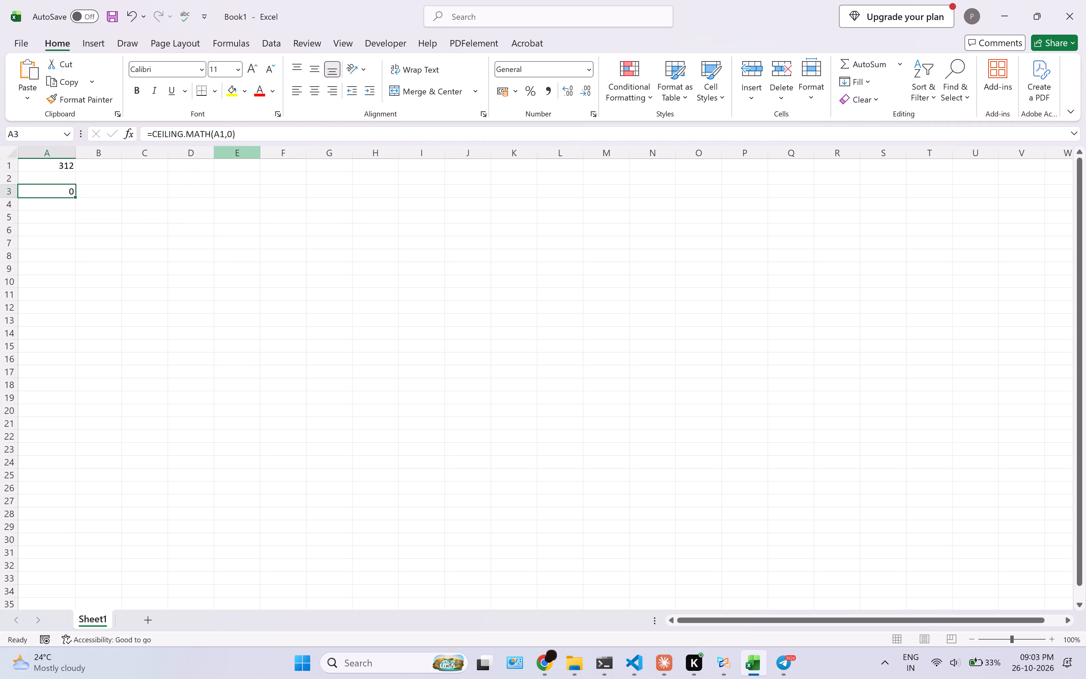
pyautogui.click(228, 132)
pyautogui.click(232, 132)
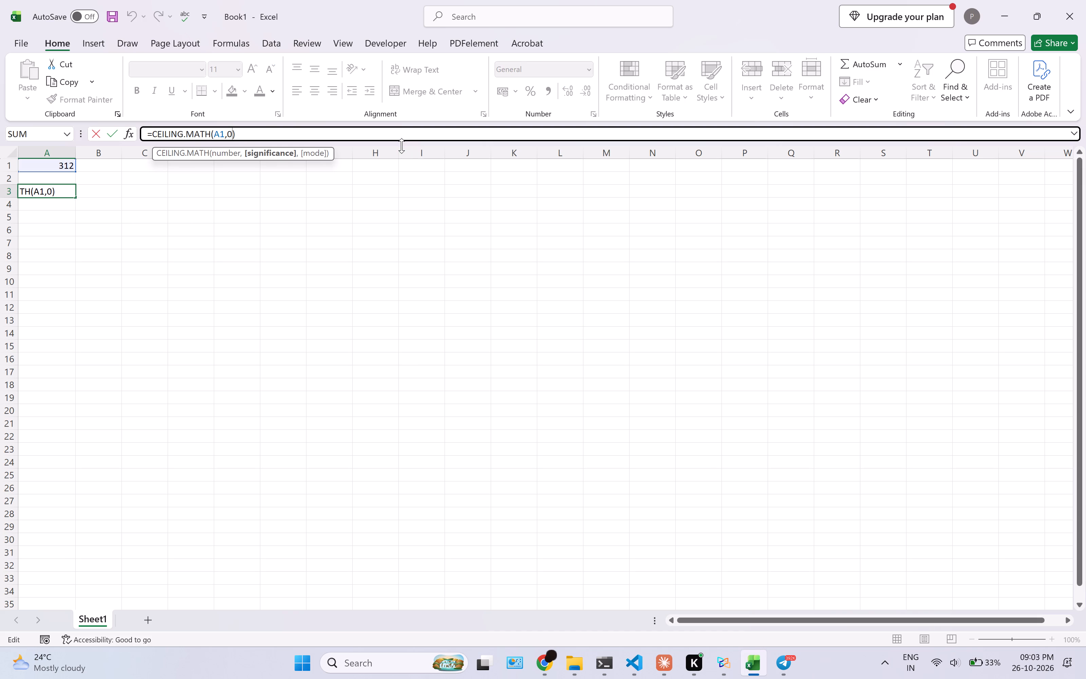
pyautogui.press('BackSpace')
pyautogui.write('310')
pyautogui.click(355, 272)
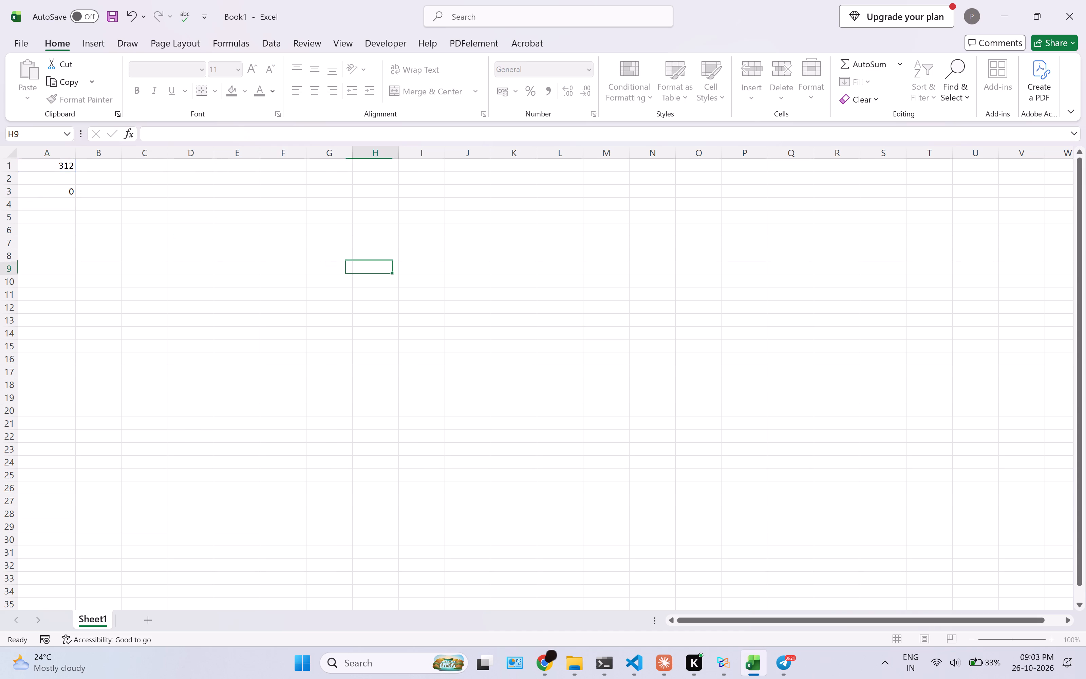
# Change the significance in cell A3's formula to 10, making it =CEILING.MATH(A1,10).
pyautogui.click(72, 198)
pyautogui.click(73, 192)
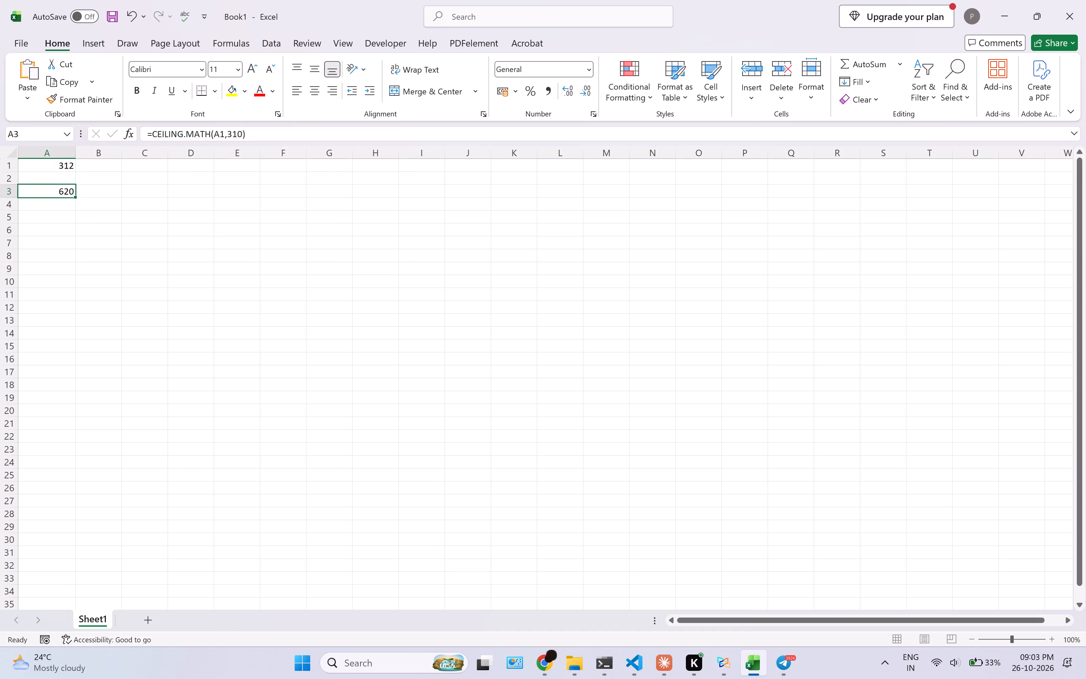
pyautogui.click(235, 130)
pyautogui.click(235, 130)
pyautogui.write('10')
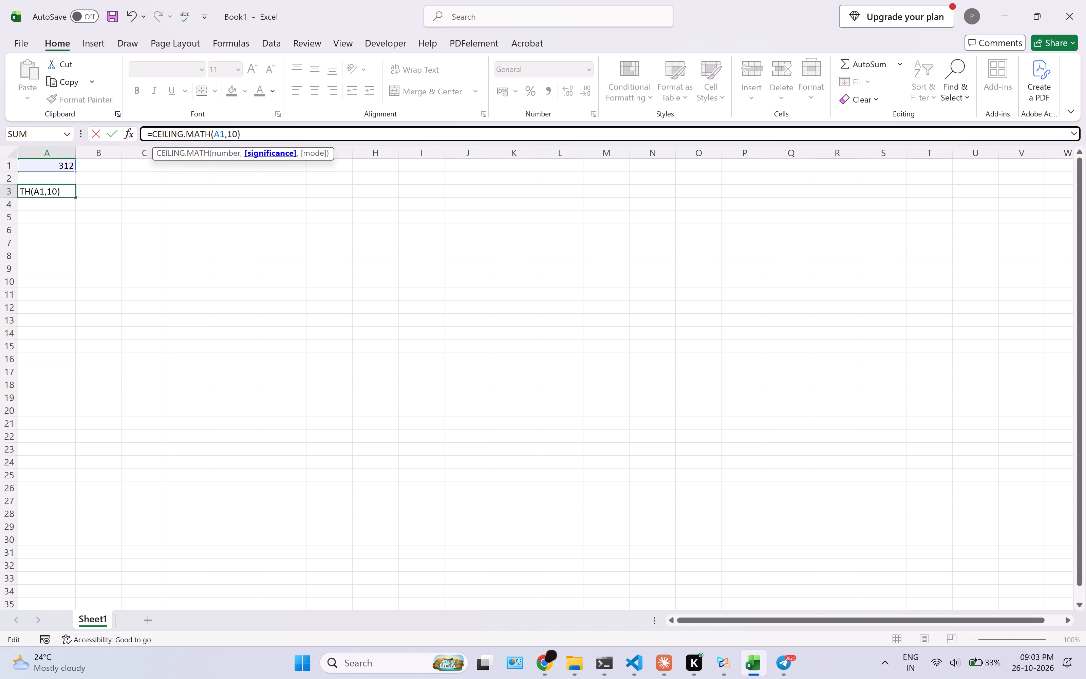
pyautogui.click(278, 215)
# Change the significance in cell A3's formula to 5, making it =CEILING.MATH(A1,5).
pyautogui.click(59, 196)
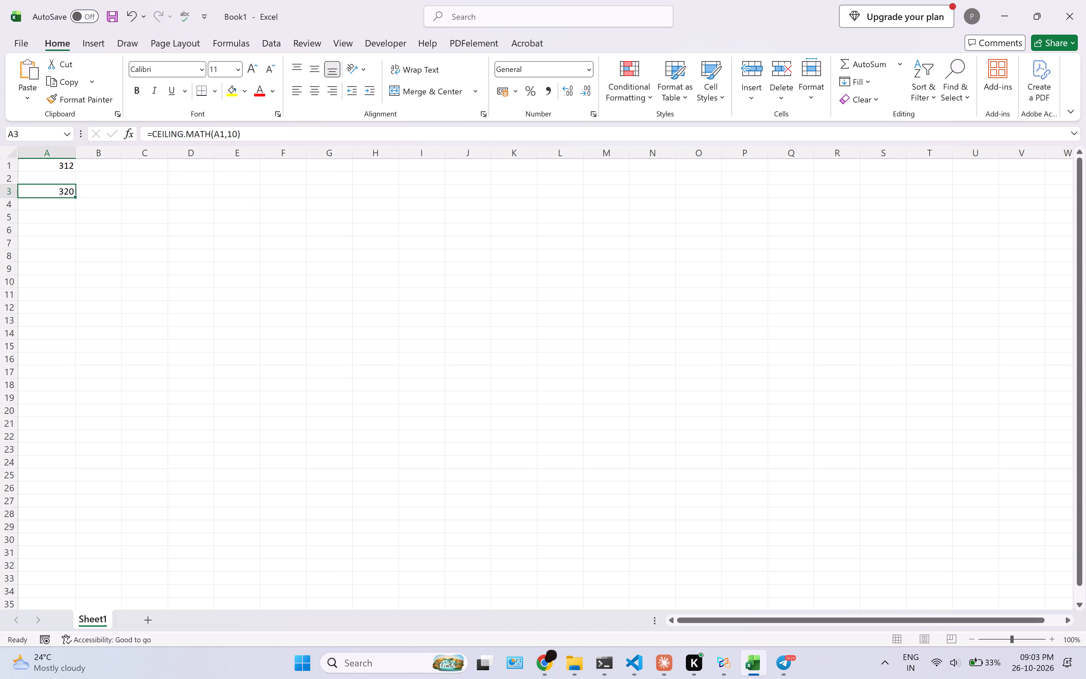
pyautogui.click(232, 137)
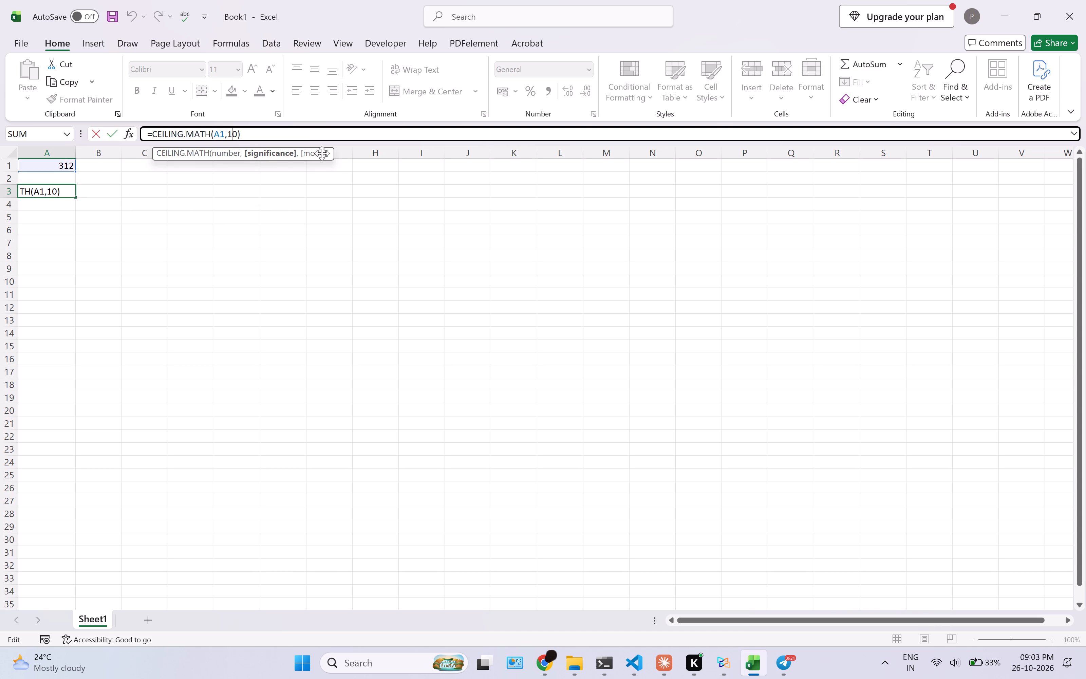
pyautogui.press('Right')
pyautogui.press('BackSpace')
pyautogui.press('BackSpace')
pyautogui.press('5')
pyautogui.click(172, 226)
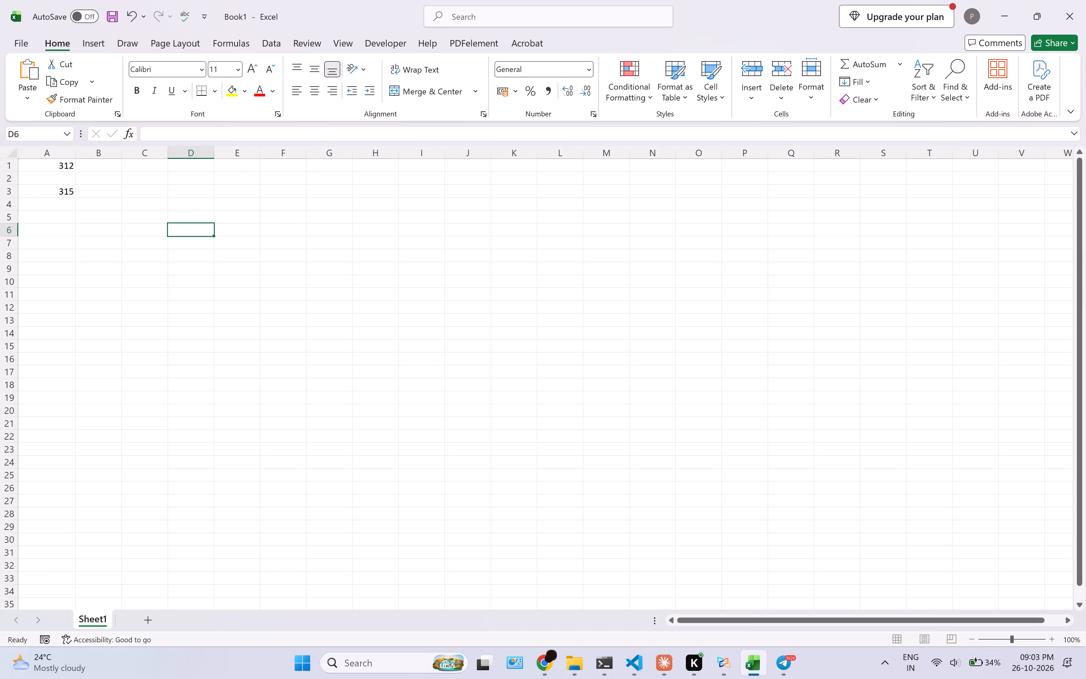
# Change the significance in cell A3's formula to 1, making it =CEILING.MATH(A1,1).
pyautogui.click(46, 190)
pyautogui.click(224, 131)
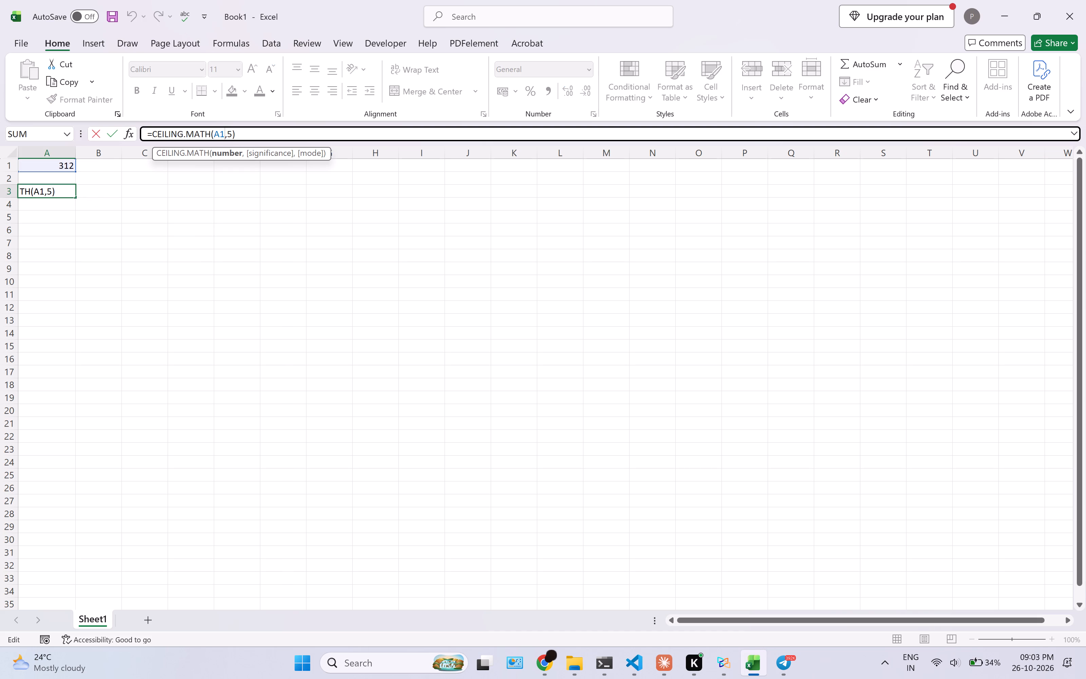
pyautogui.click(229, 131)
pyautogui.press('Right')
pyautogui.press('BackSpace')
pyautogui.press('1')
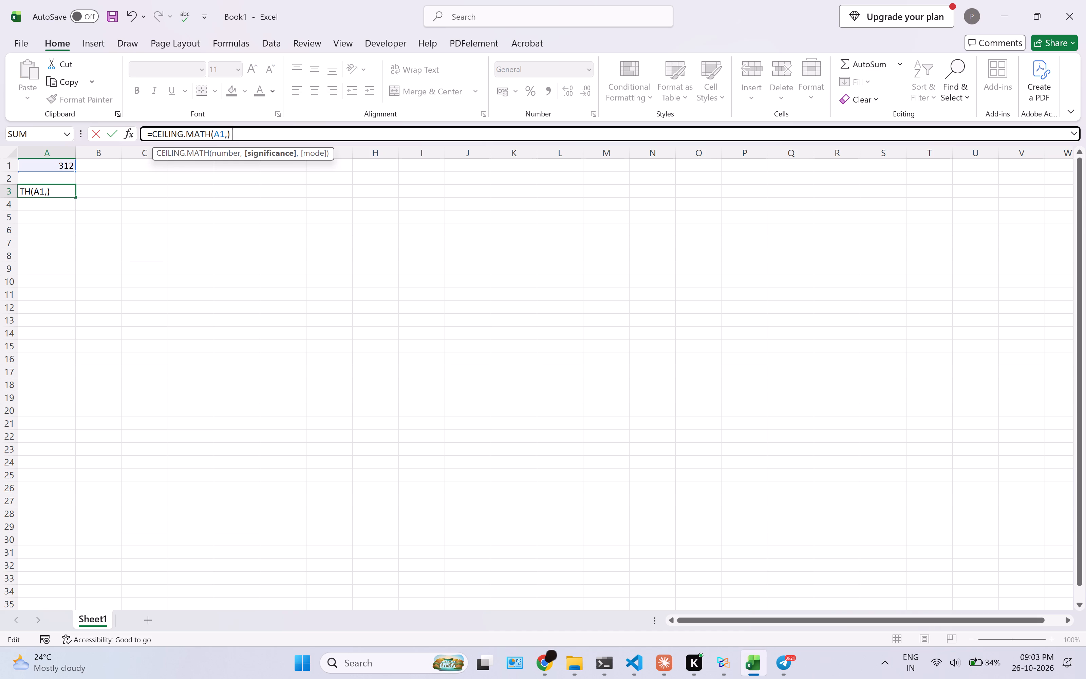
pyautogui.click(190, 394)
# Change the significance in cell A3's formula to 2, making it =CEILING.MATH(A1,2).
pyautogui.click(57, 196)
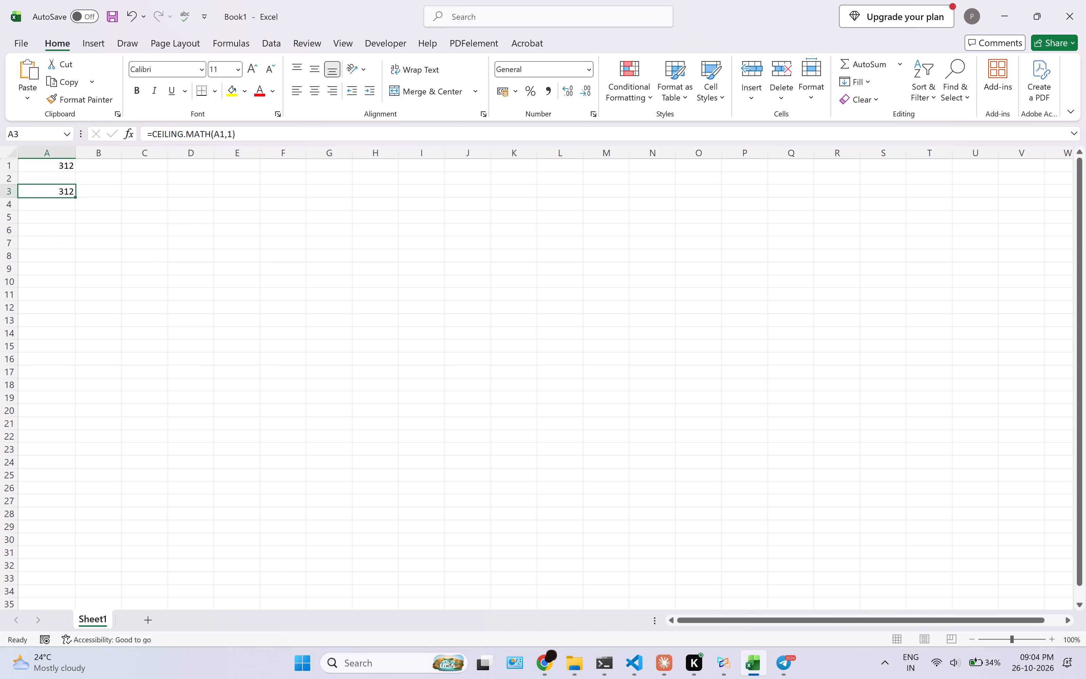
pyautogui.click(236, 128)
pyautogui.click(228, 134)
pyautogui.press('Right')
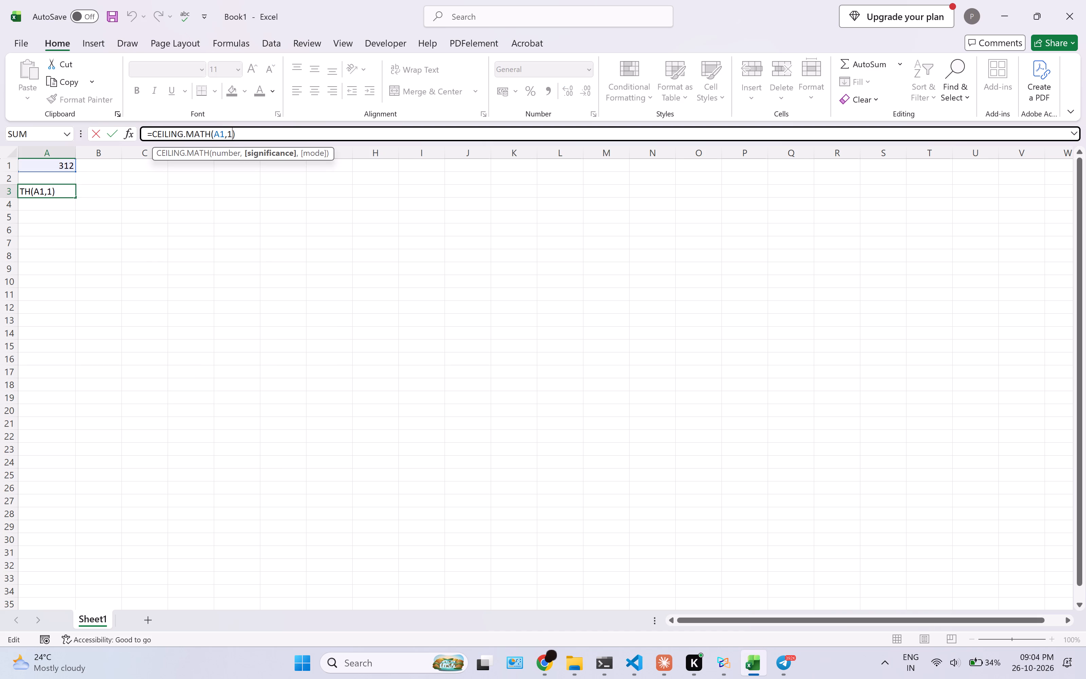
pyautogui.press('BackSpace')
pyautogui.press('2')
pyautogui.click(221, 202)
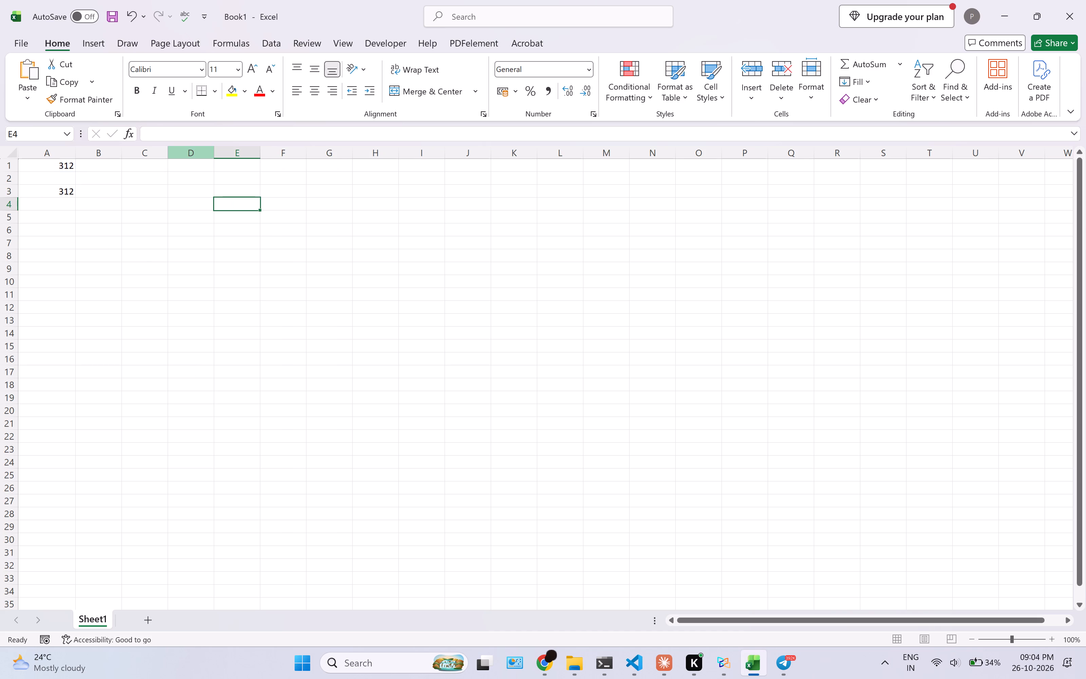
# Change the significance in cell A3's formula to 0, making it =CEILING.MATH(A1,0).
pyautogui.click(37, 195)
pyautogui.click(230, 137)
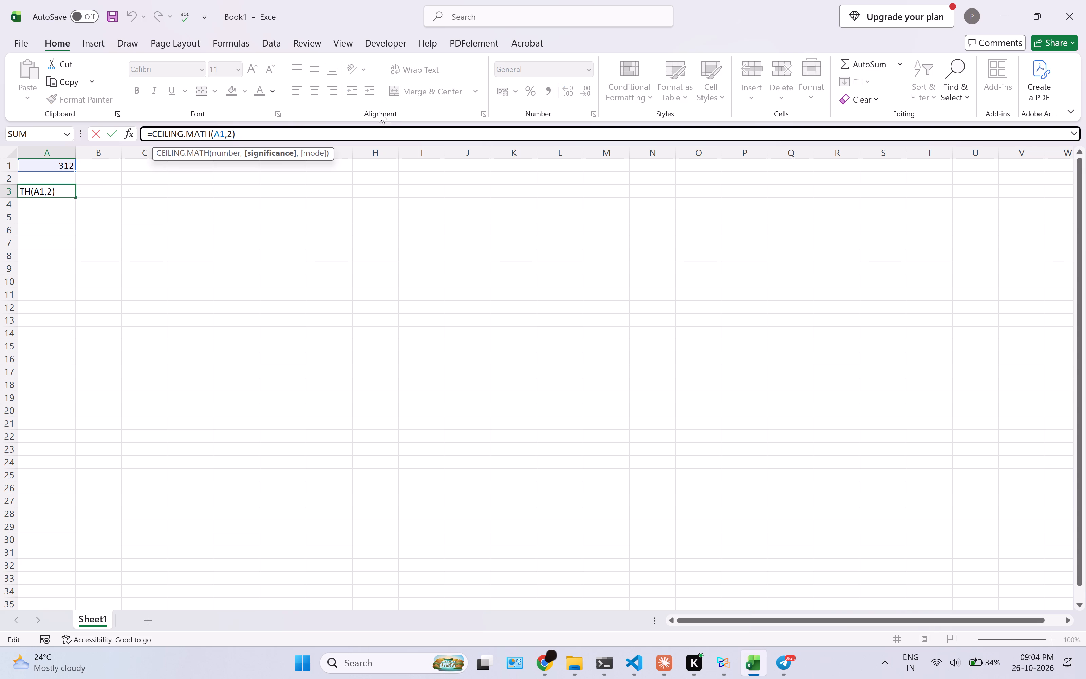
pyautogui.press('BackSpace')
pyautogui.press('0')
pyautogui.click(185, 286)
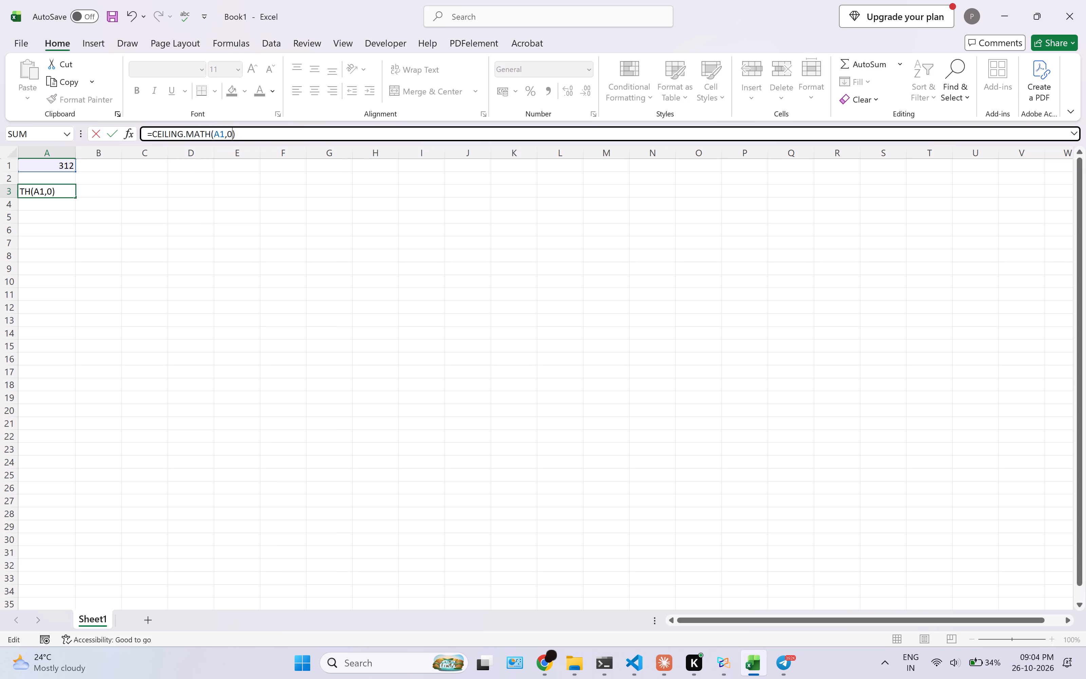
# Set cell A3's significance to 5 and add a mode argument of 10, making the formula =CEILING.MATH(A1,5,10).
pyautogui.click(59, 187)
pyautogui.click(240, 143)
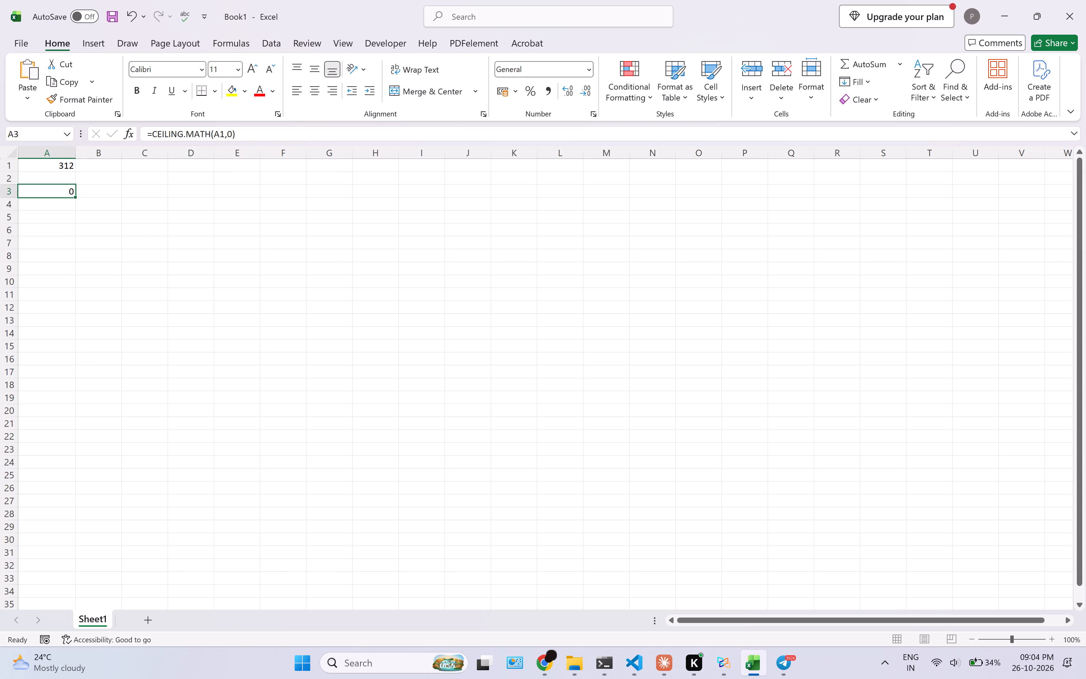
pyautogui.click(236, 140)
pyautogui.click(229, 136)
pyautogui.press('Right')
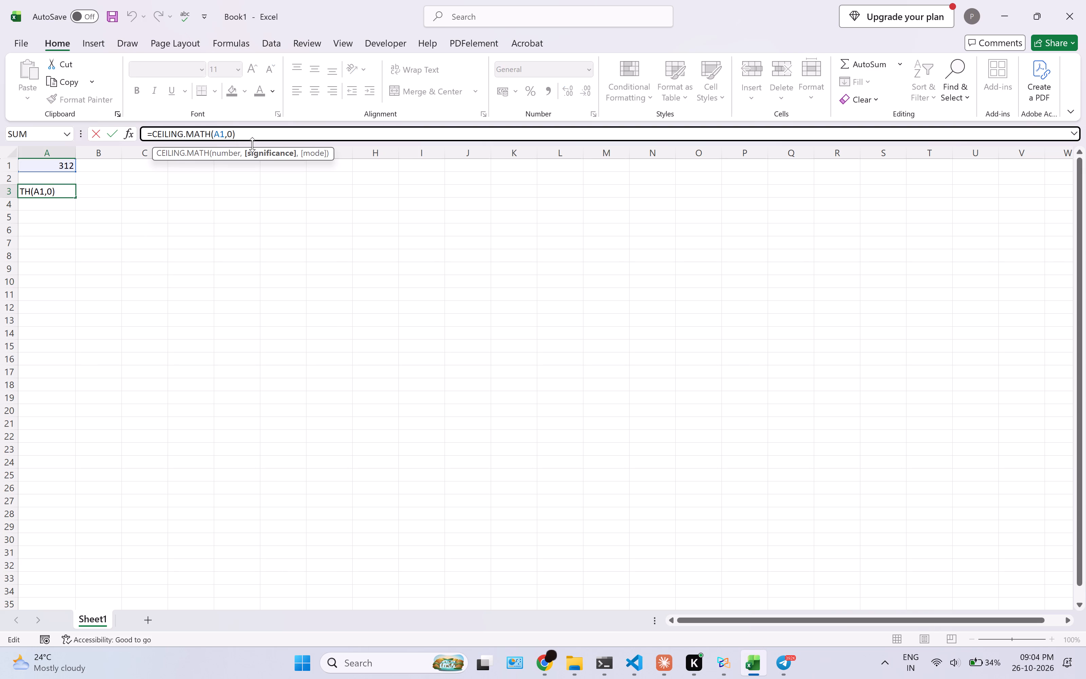
pyautogui.press('BackSpace')
pyautogui.write('5,10')
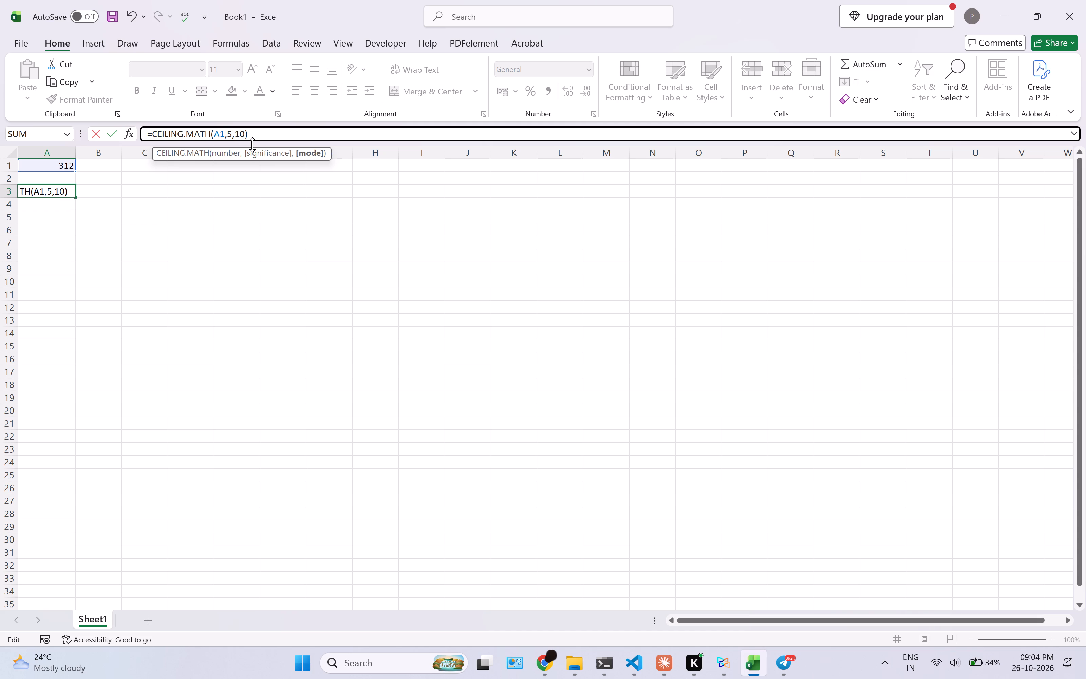
pyautogui.click(252, 277)
# Remove the mode argument from cell A3's formula, leaving =CEILING.MATH(A1,5).
pyautogui.click(60, 193)
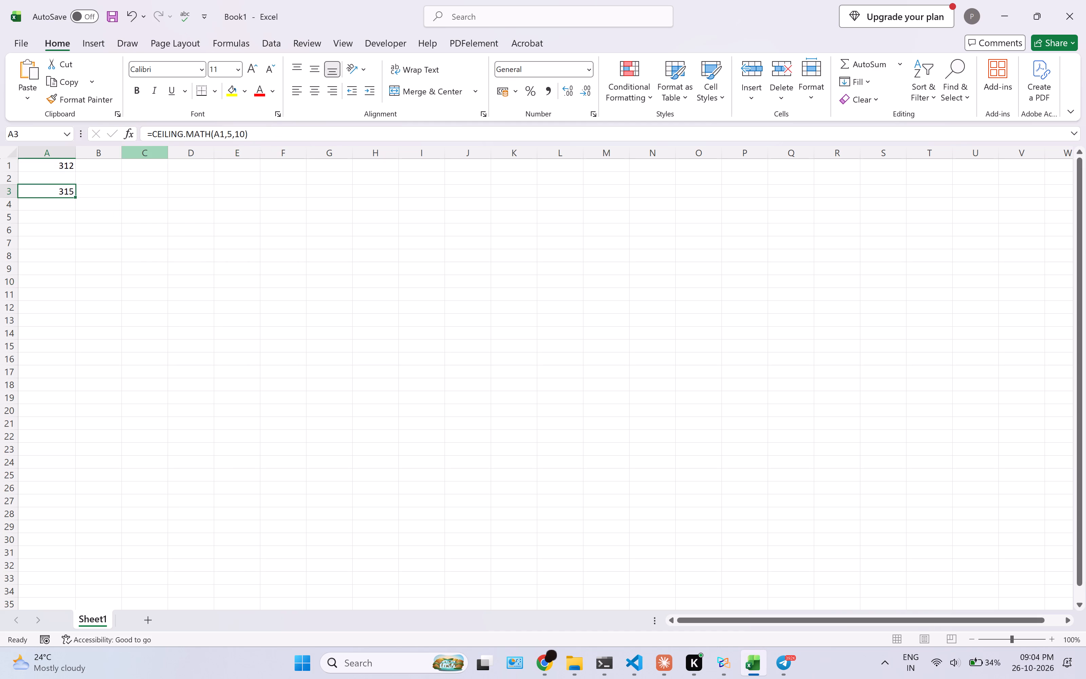
pyautogui.click(236, 133)
pyautogui.doubleClick(240, 133)
pyautogui.press('BackSpace')
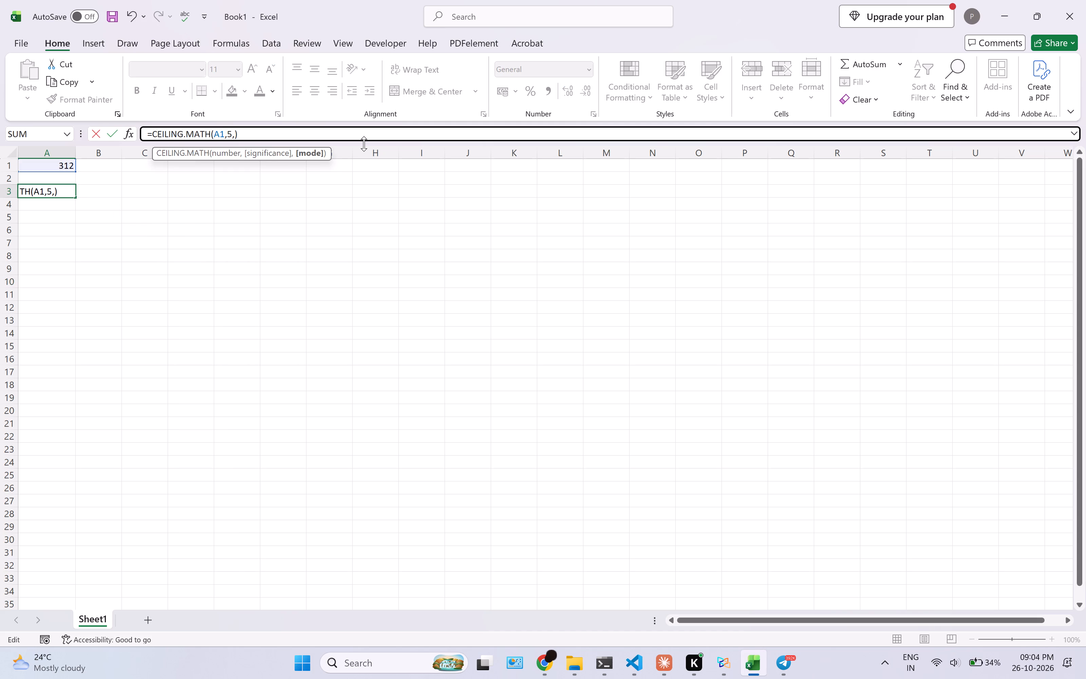
pyautogui.write('DE')
pyautogui.press('BackSpace')
pyautogui.press('BackSpace')
pyautogui.press('BackSpace')
pyautogui.click(282, 233)
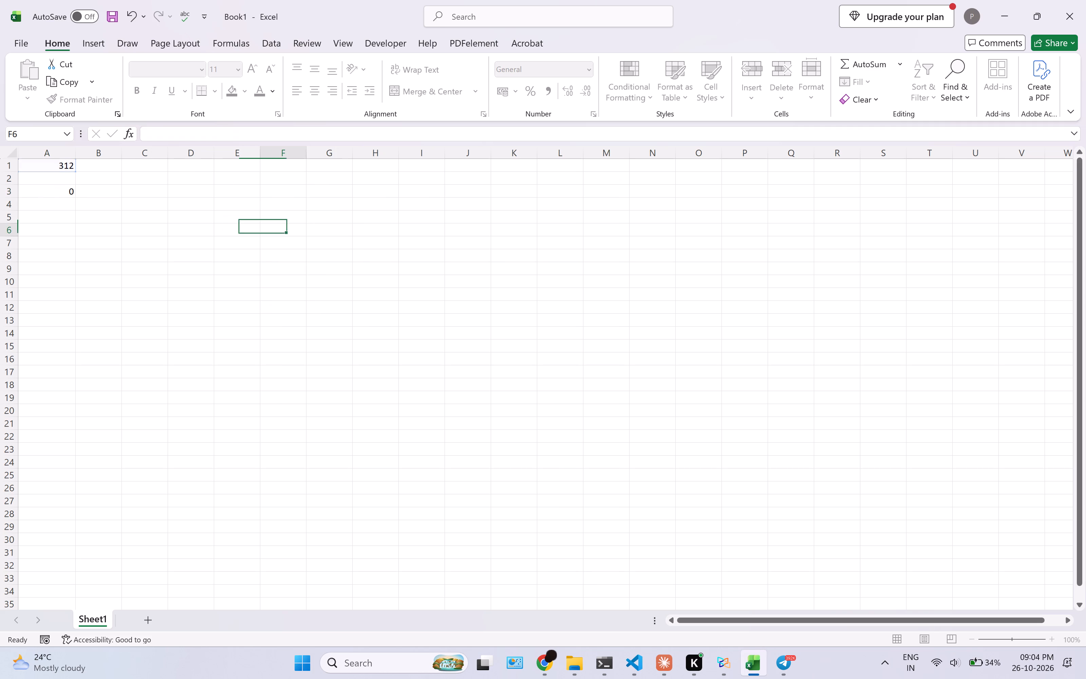
# Select cell A3, then snip the area covering the CEILING.MATH formula and cells A1 to A3, and copy the capture.
pyautogui.click(44, 197)
pyautogui.press('shift+super+s')
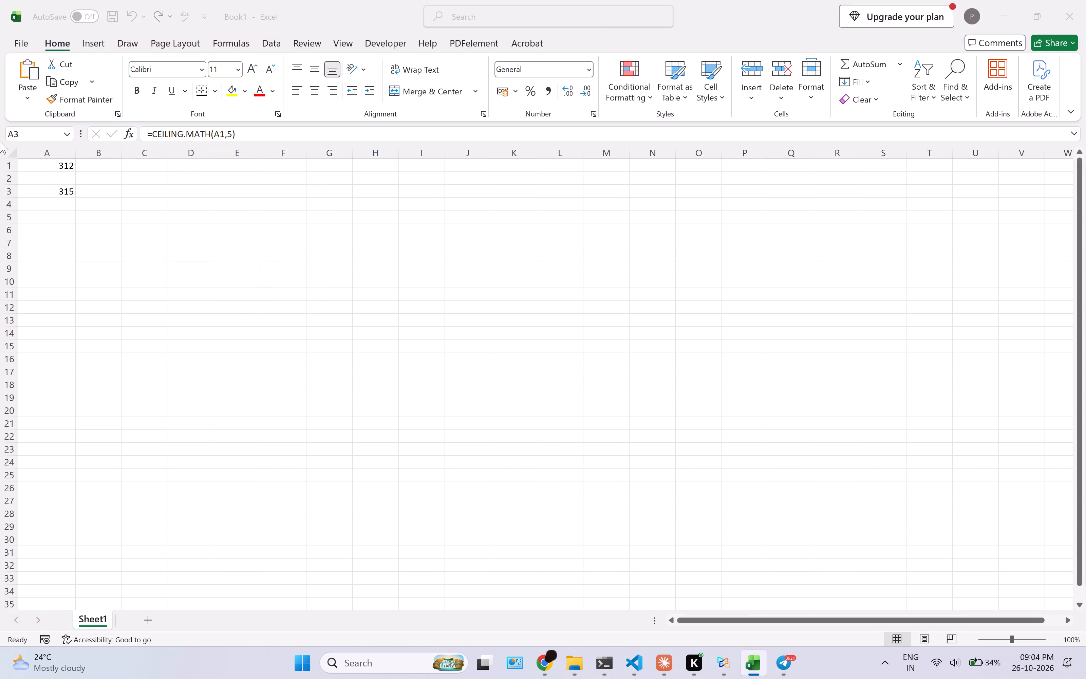
pyautogui.moveTo(0, 123); pyautogui.dragTo(220, 208)
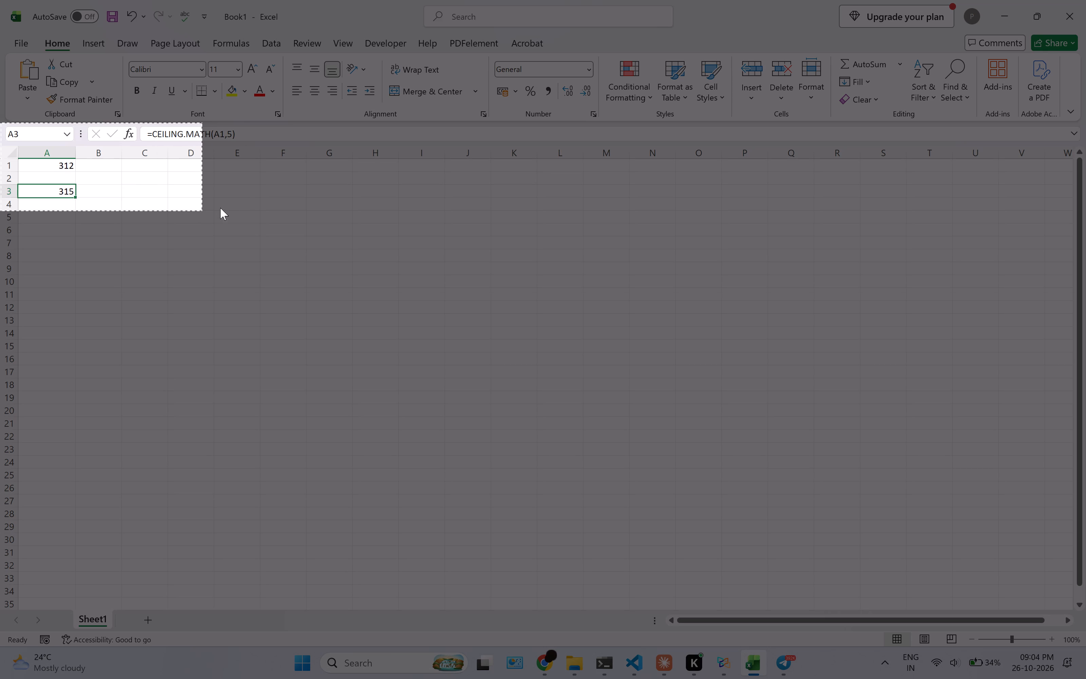
pyautogui.moveTo(220, 208); pyautogui.dragTo(237, 199)
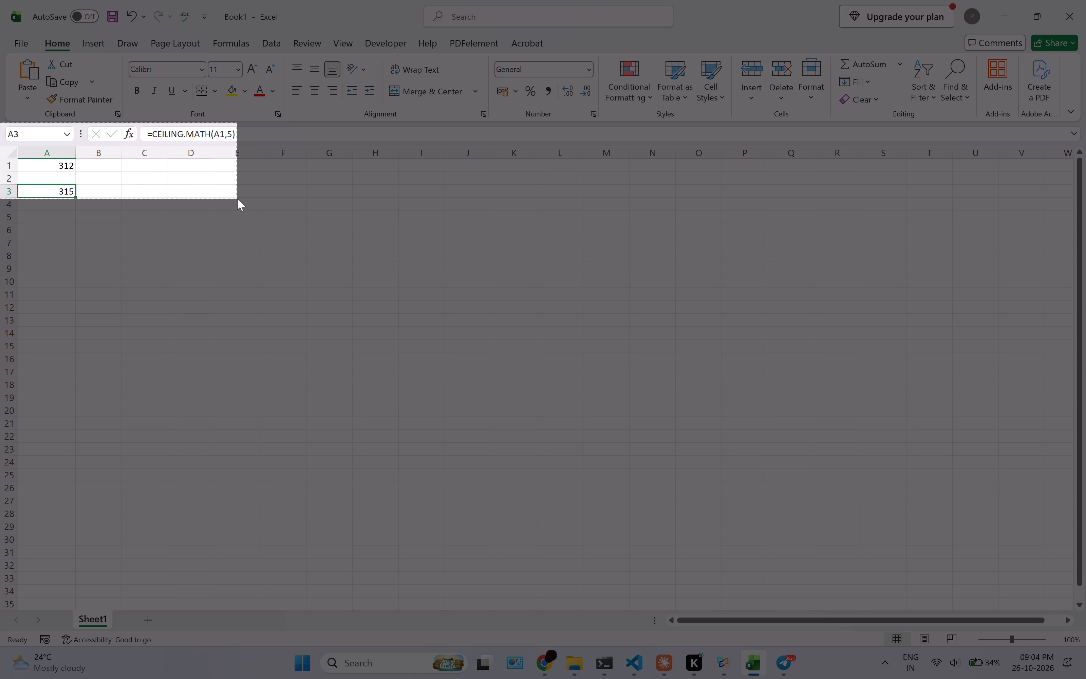
pyautogui.moveTo(237, 199); pyautogui.dragTo(240, 201)
pyautogui.hotkey('ctrl', 'c')
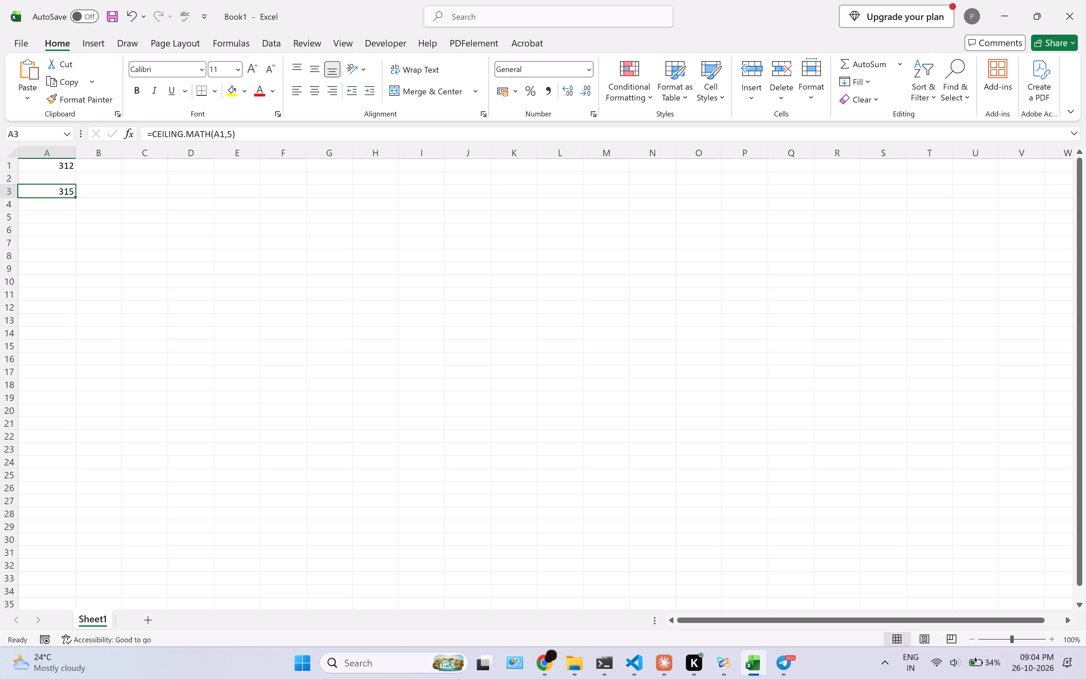
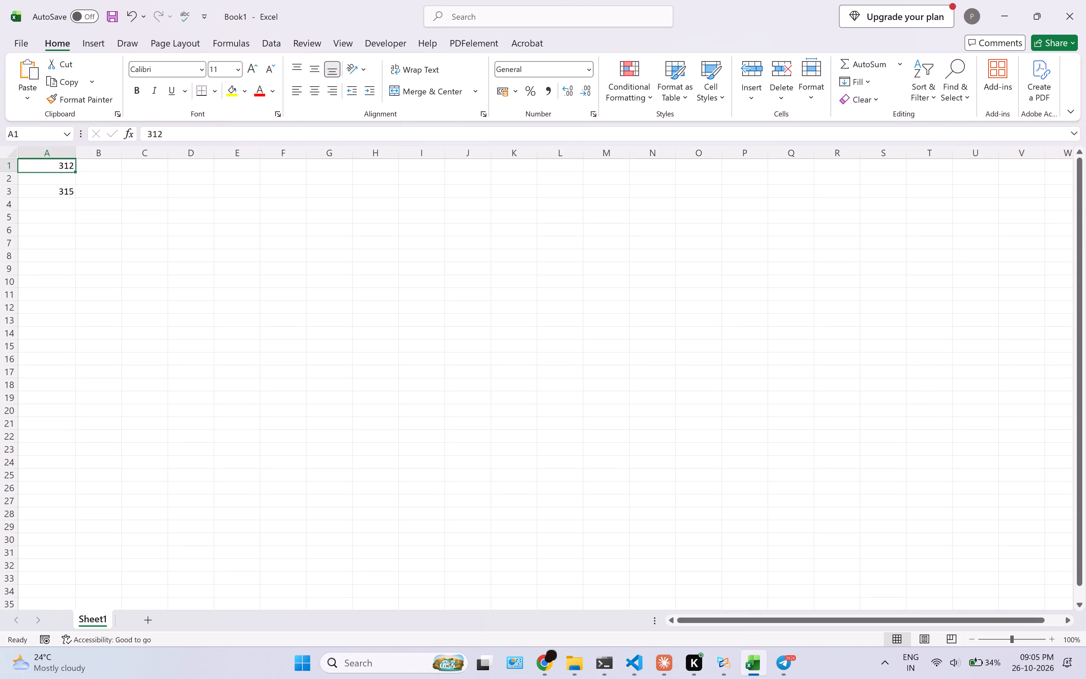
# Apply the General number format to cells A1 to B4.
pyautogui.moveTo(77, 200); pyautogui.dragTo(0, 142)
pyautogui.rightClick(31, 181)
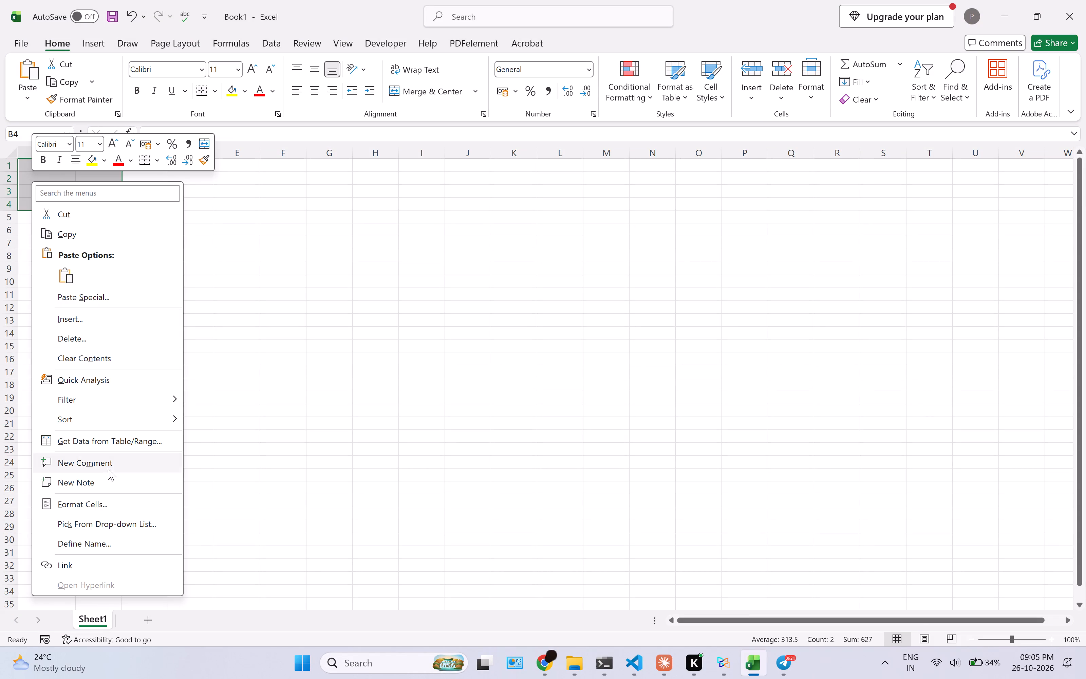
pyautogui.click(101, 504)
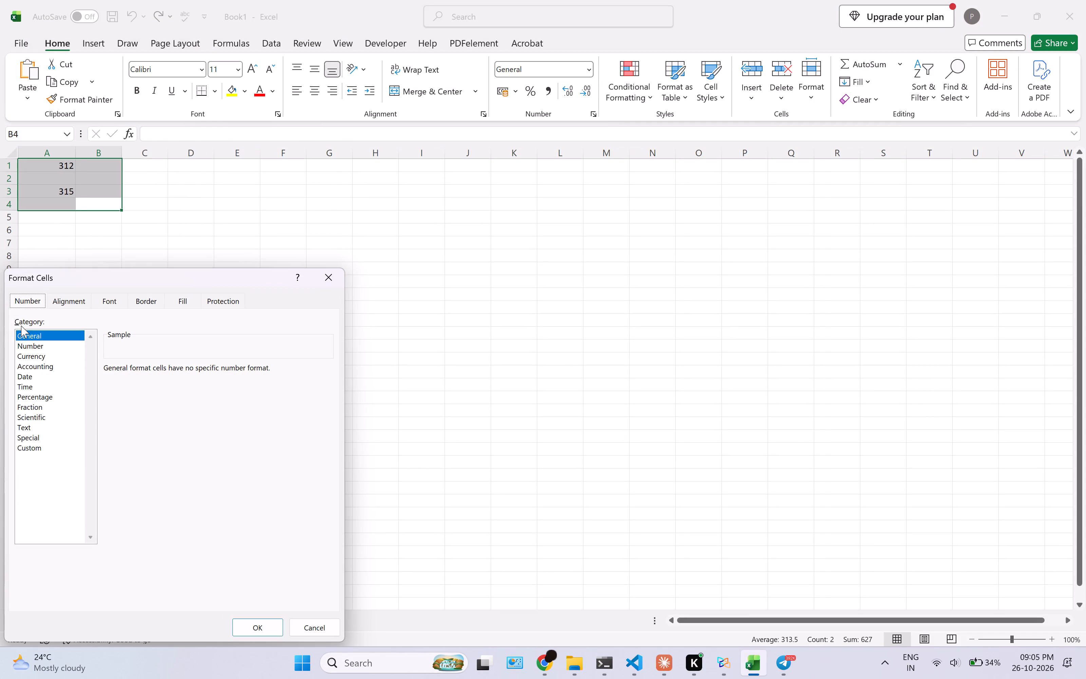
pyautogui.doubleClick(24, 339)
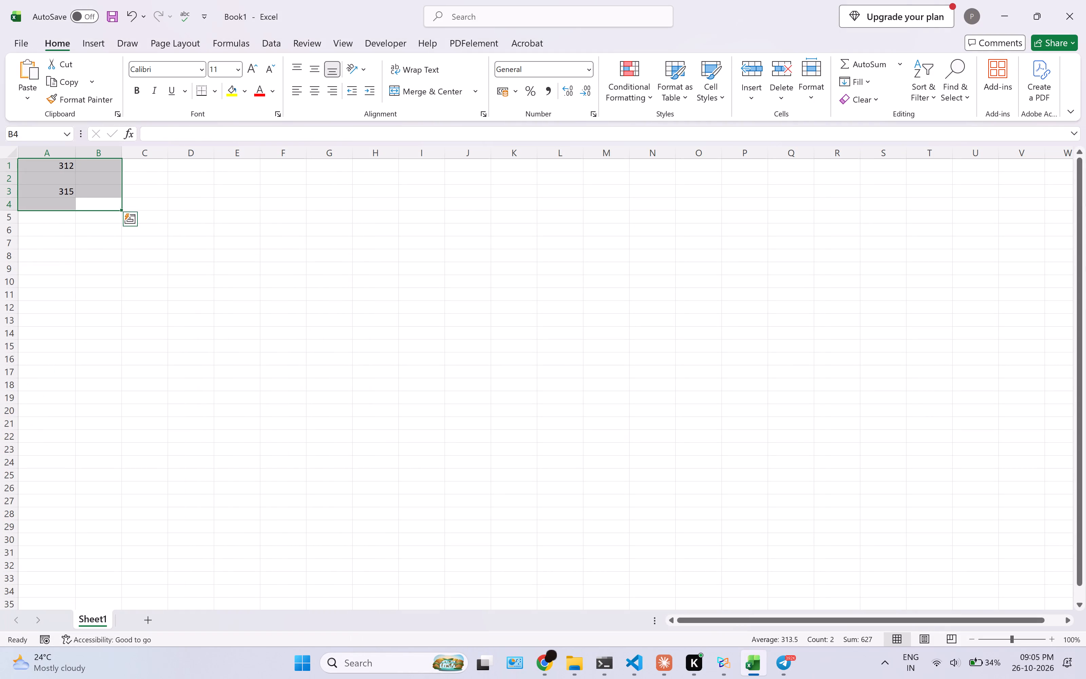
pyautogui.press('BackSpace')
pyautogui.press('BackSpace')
# Clear the CEILING.MATH formula from cell A3 and the number from cell A1.
pyautogui.click(44, 194)
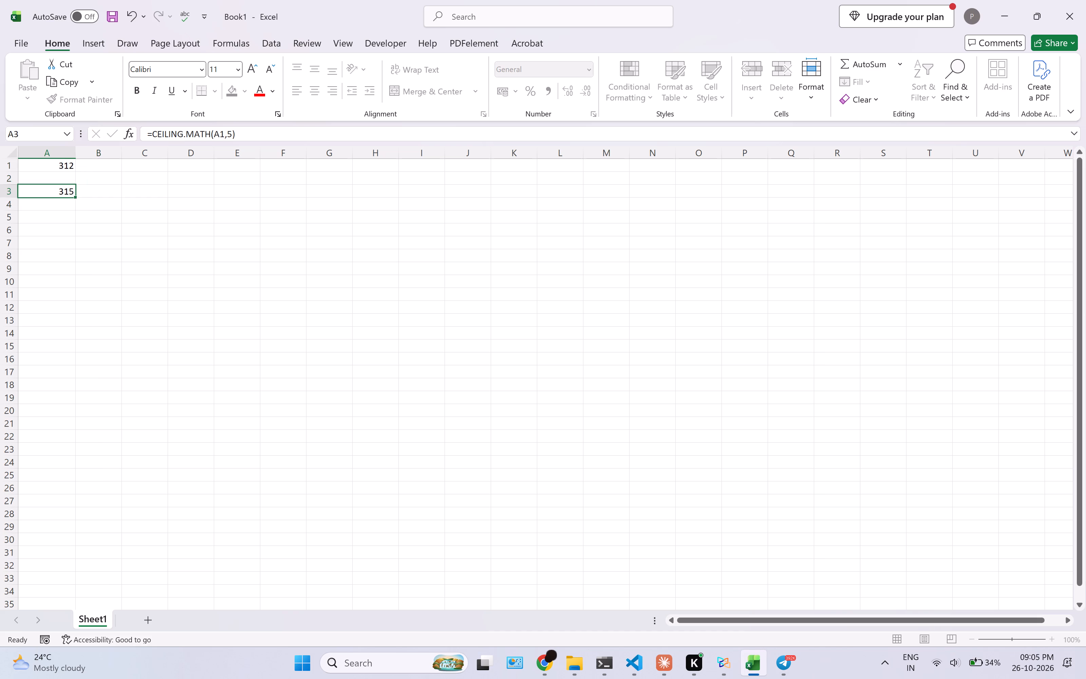
pyautogui.moveTo(261, 139); pyautogui.dragTo(16, 131)
pyautogui.press('BackSpace')
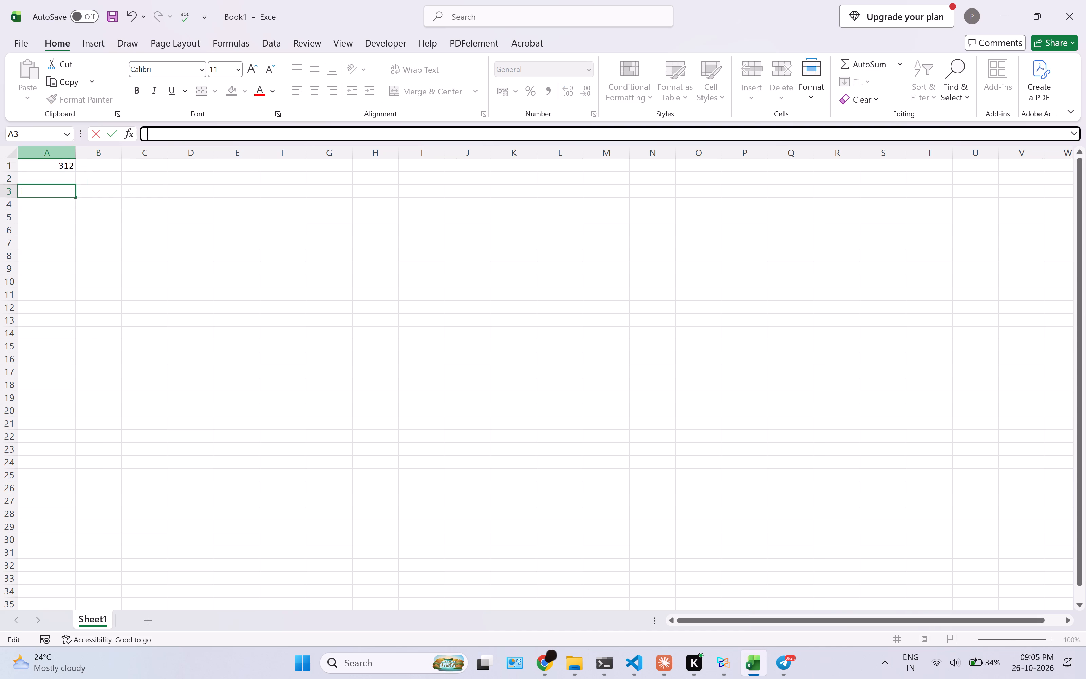
pyautogui.click(75, 267)
pyautogui.click(57, 169)
pyautogui.moveTo(209, 135); pyautogui.dragTo(12, 129)
pyautogui.press('BackSpace')
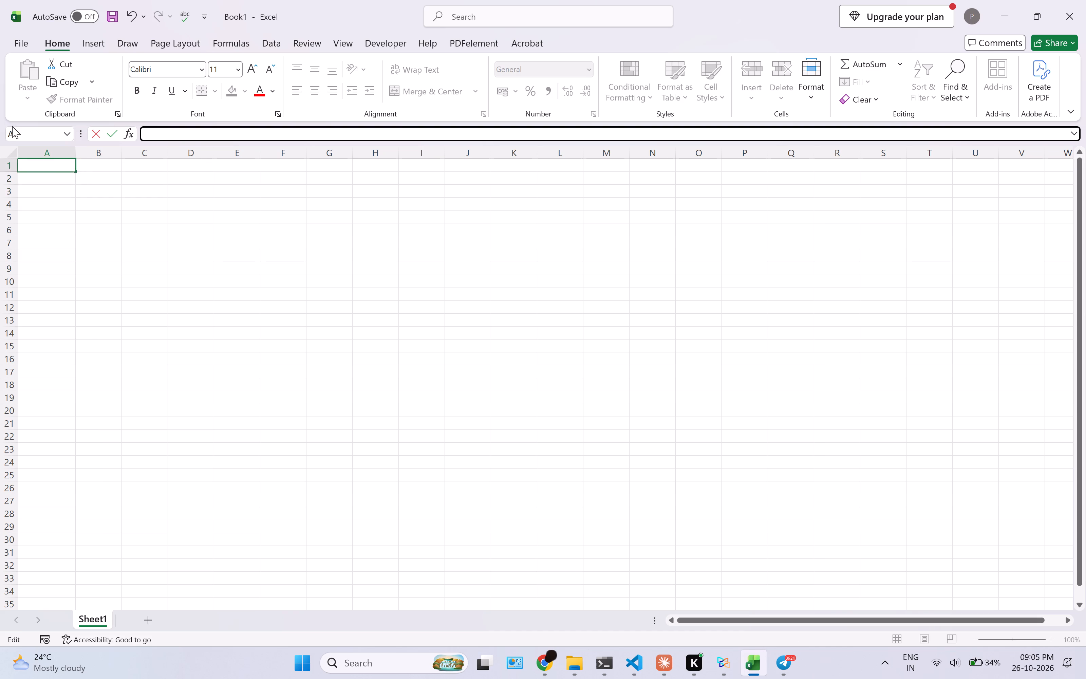
pyautogui.click(69, 233)
# Enter the formula =RANDBETWEEN(1,100) in cell A1.
pyautogui.click(22, 163)
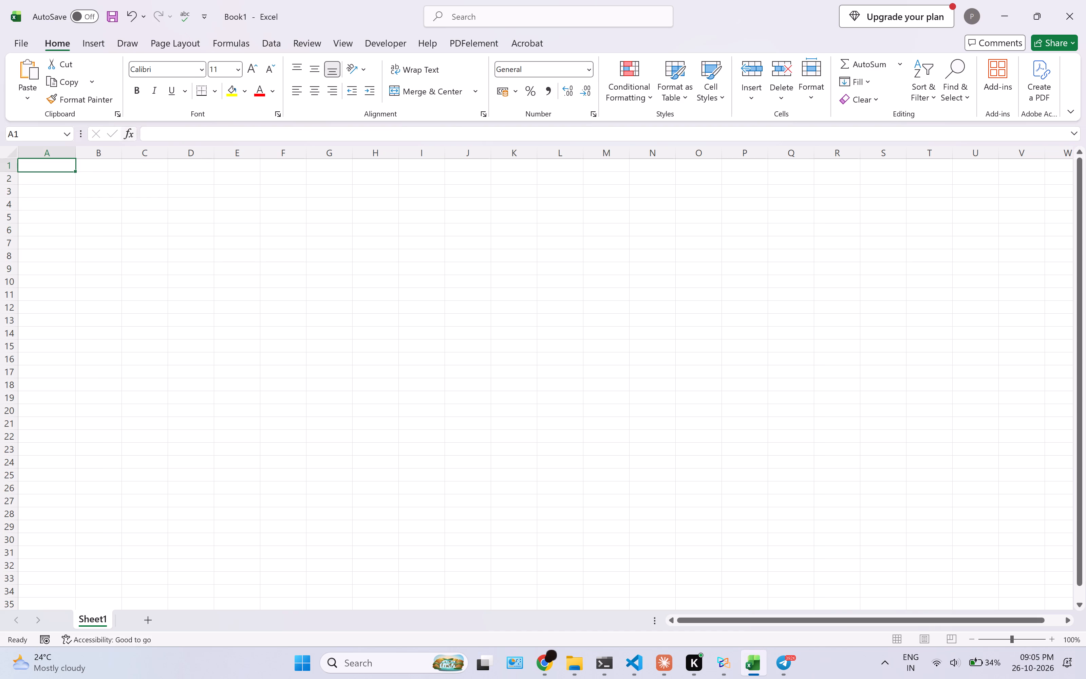
pyautogui.click(192, 133)
pyautogui.write('=ran')
pyautogui.press('d')
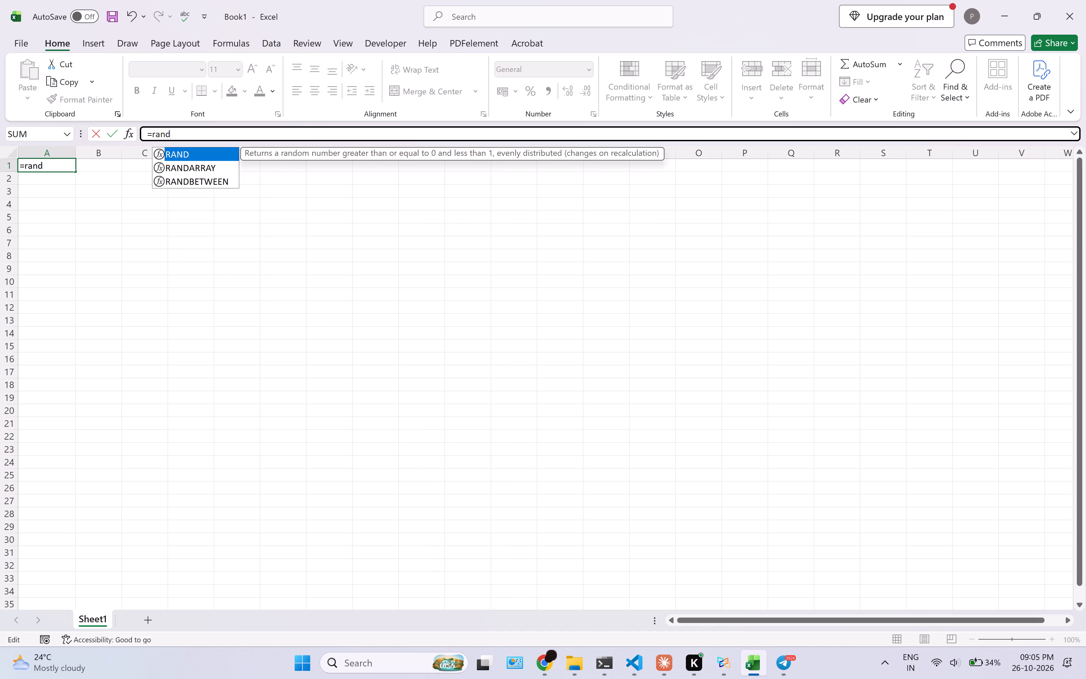
pyautogui.press('Down')
pyautogui.press('Down')
pyautogui.press('Return')
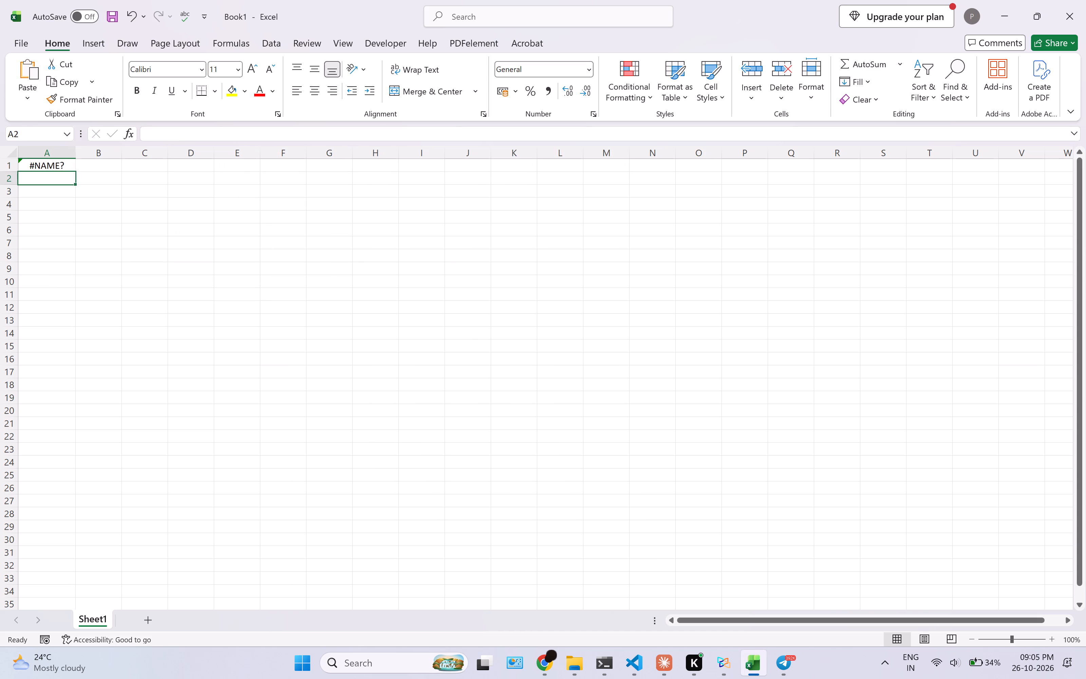
pyautogui.click(62, 165)
pyautogui.click(179, 139)
pyautogui.write('be')
pyautogui.press('Tab')
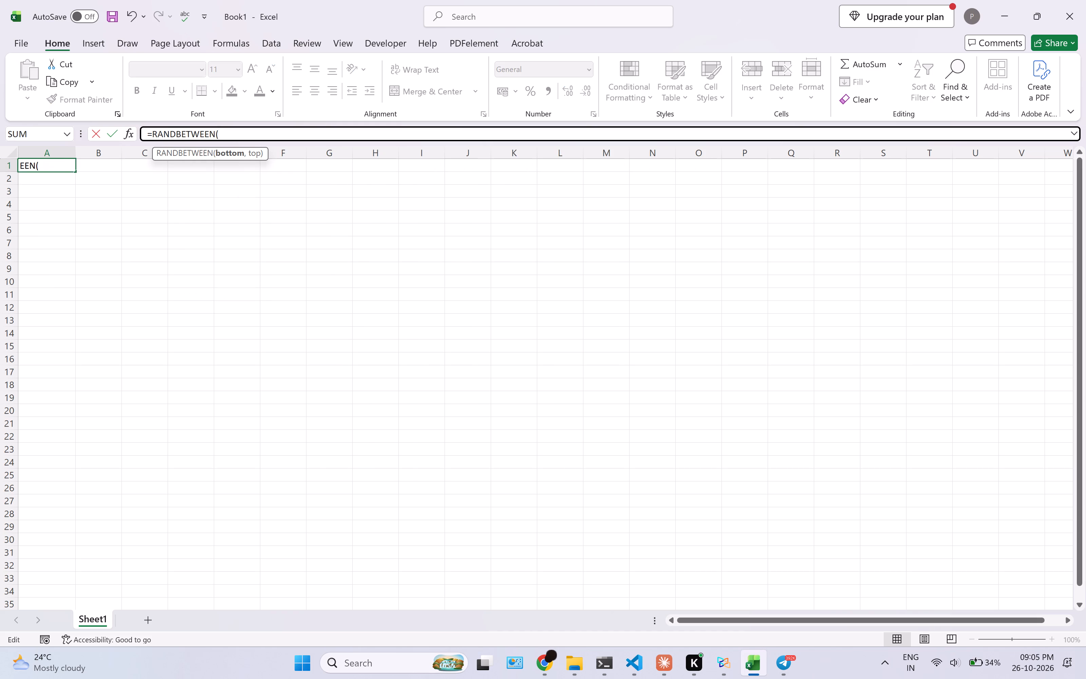
pyautogui.hotkey('shift', '(')
pyautogui.press('BackSpace')
pyautogui.press('1')
pyautogui.write(',100')
# Fill the RANDBETWEEN formula from cell A1 down through cell A13.
pyautogui.moveTo(75, 173); pyautogui.dragTo(82, 193)
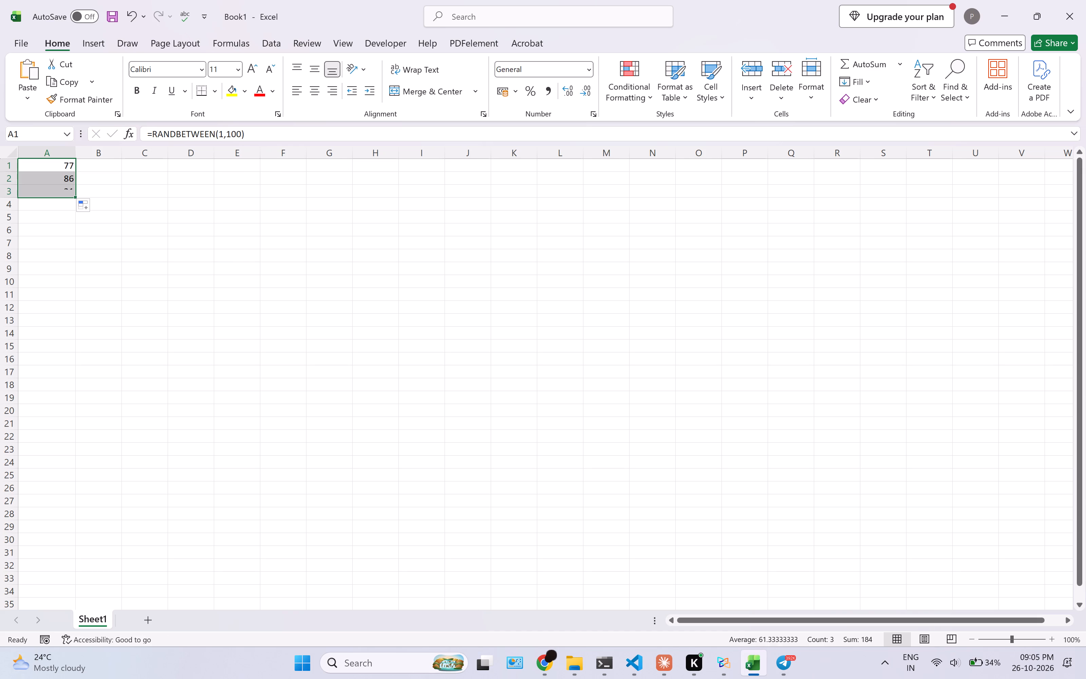
pyautogui.moveTo(73, 195); pyautogui.dragTo(146, 291)
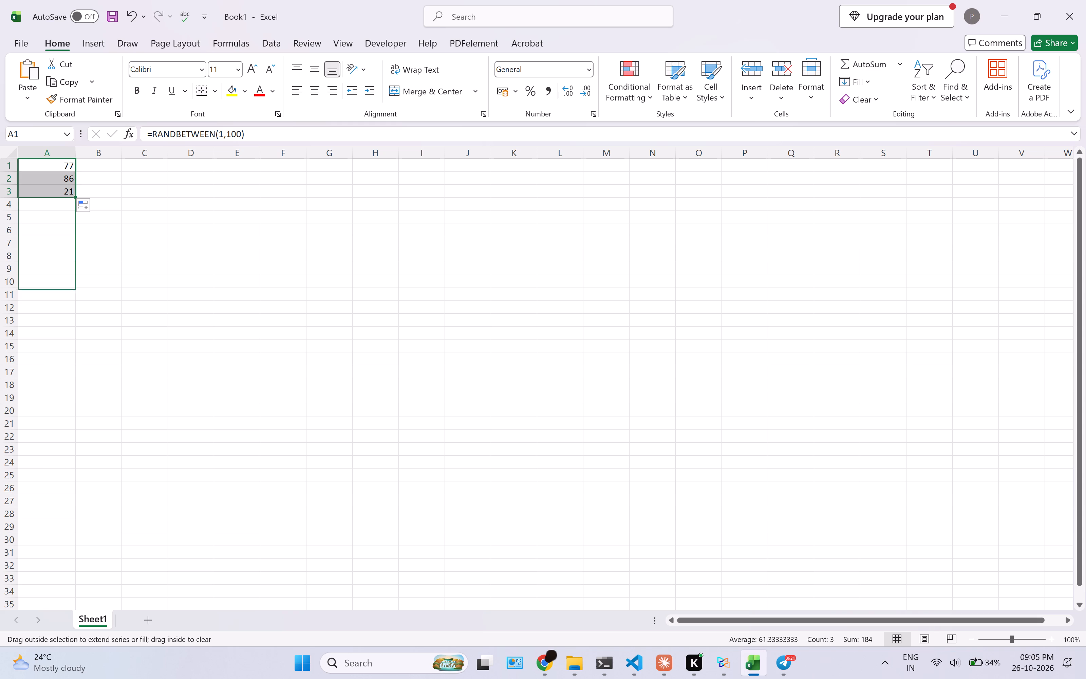
pyautogui.moveTo(146, 291); pyautogui.dragTo(155, 328)
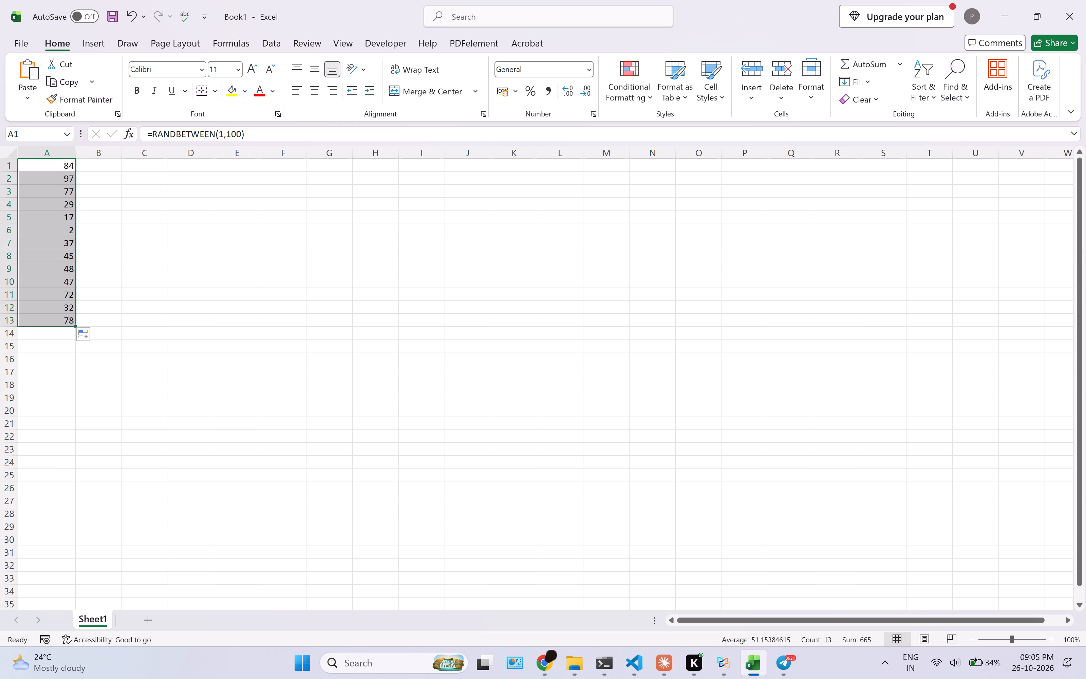
pyautogui.click(109, 166)
pyautogui.click(107, 274)
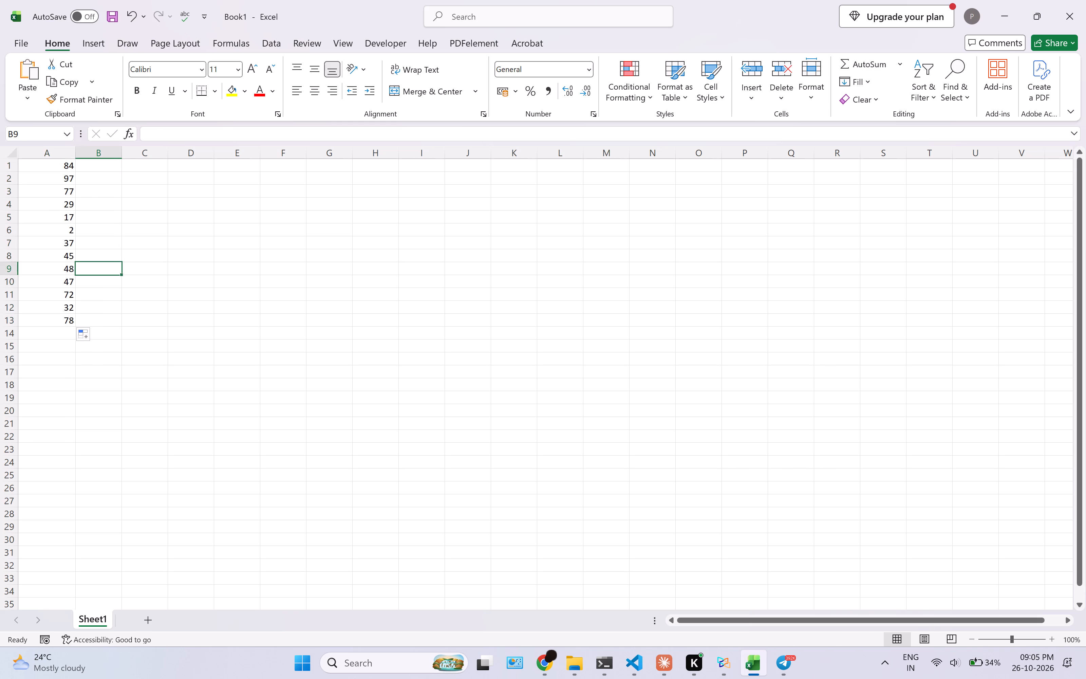
# Select the range A8 to A13 starting from A13, and clear the formula in cell A13.
pyautogui.click(64, 324)
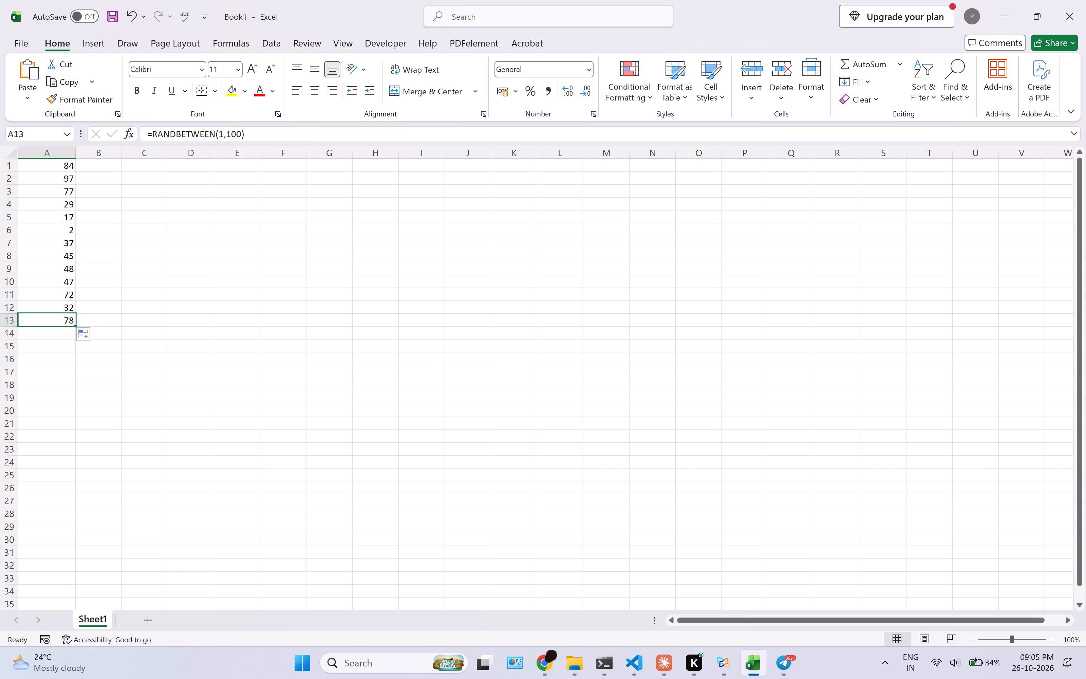
pyautogui.moveTo(73, 322); pyautogui.dragTo(27, 243)
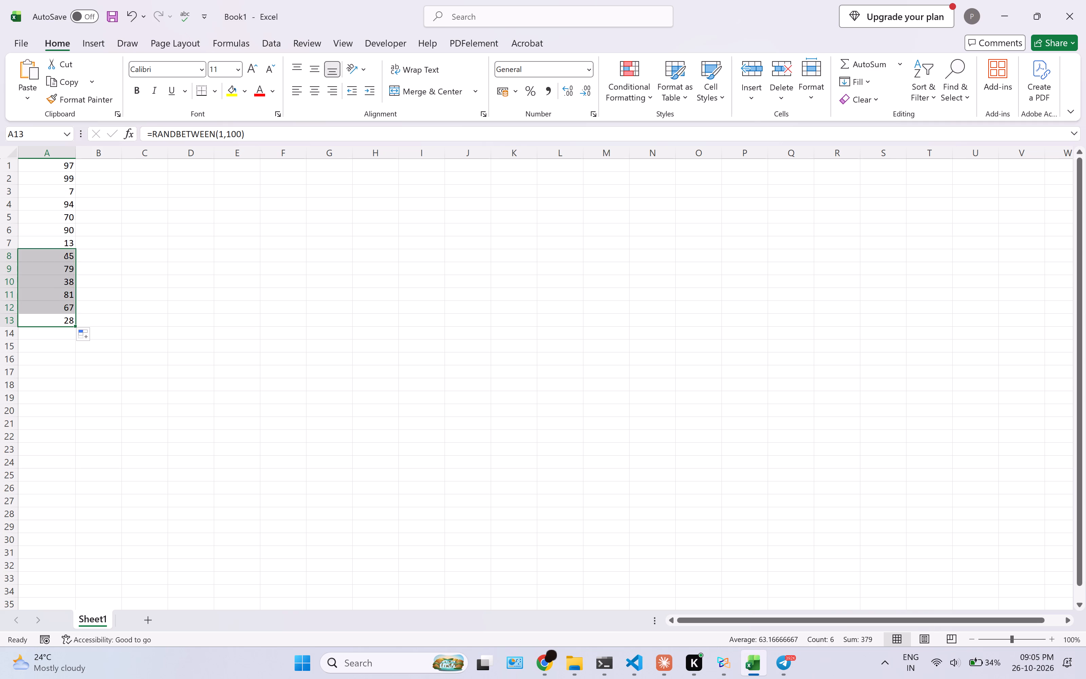
pyautogui.press('BackSpace')
pyautogui.press('BackSpace')
pyautogui.press('BackSpace')
pyautogui.press('BackSpace')
pyautogui.press('BackSpace')
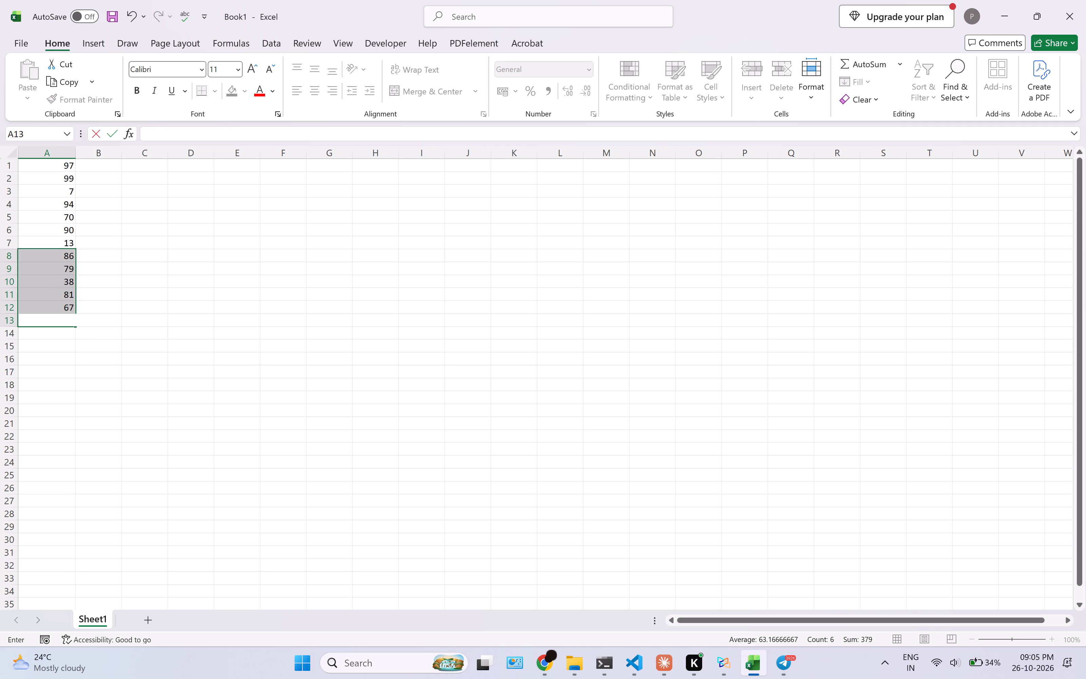
pyautogui.press('Delete')
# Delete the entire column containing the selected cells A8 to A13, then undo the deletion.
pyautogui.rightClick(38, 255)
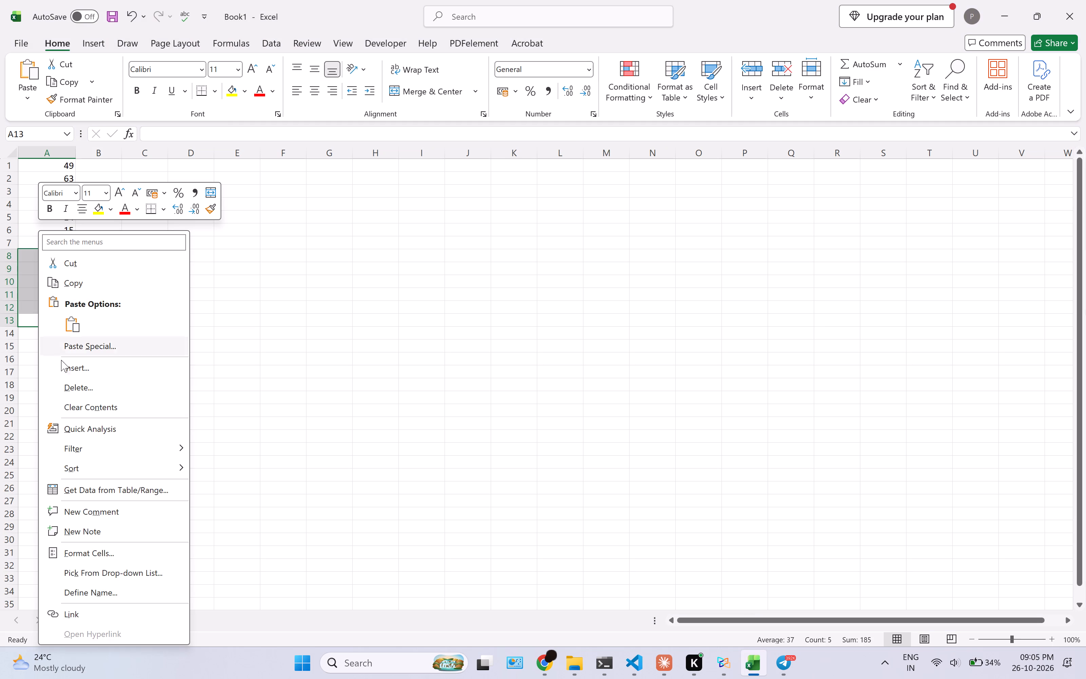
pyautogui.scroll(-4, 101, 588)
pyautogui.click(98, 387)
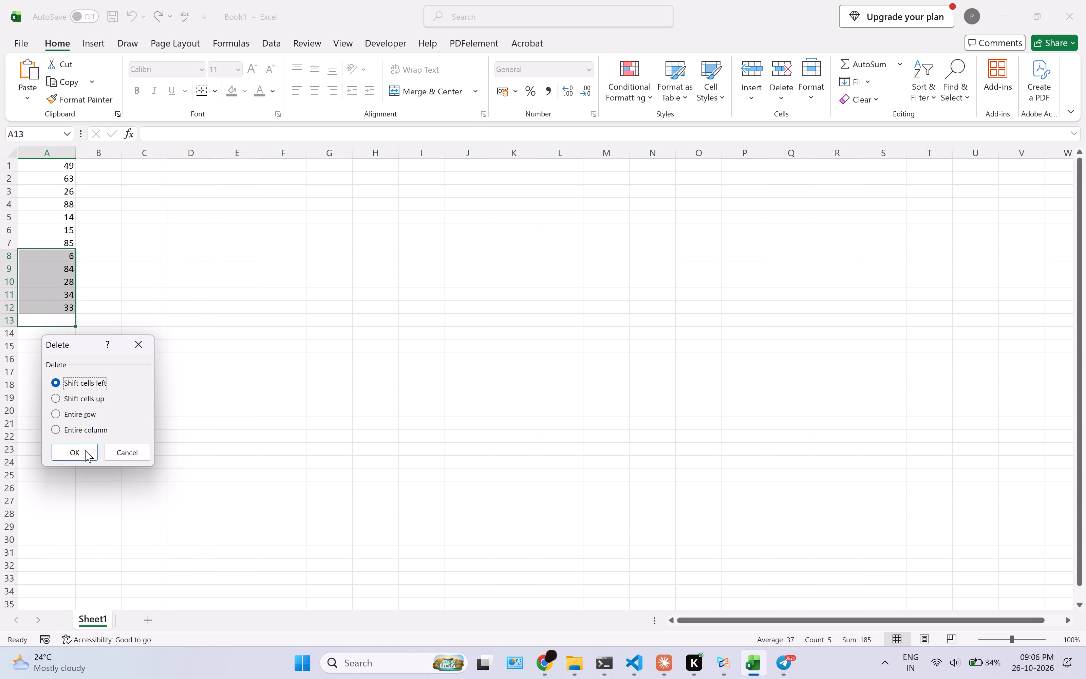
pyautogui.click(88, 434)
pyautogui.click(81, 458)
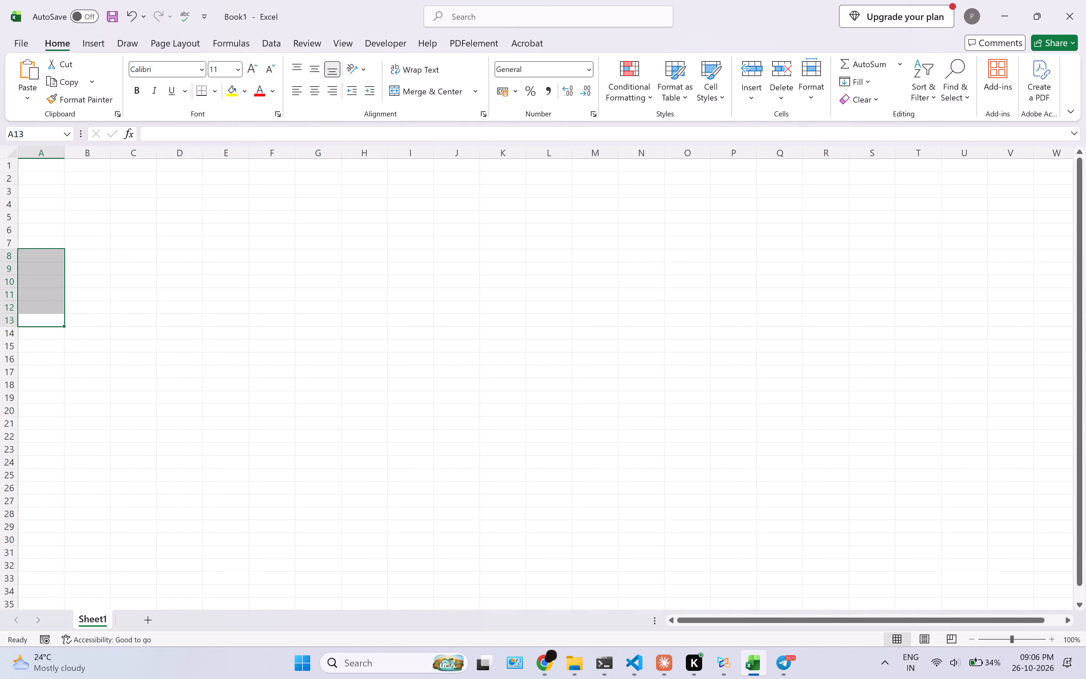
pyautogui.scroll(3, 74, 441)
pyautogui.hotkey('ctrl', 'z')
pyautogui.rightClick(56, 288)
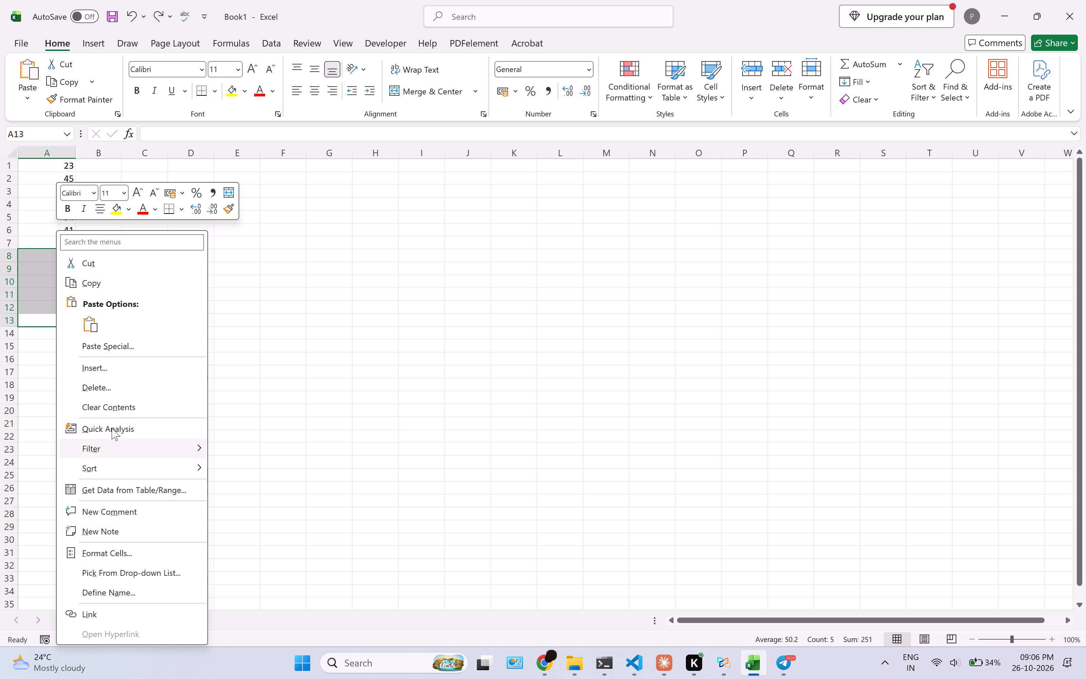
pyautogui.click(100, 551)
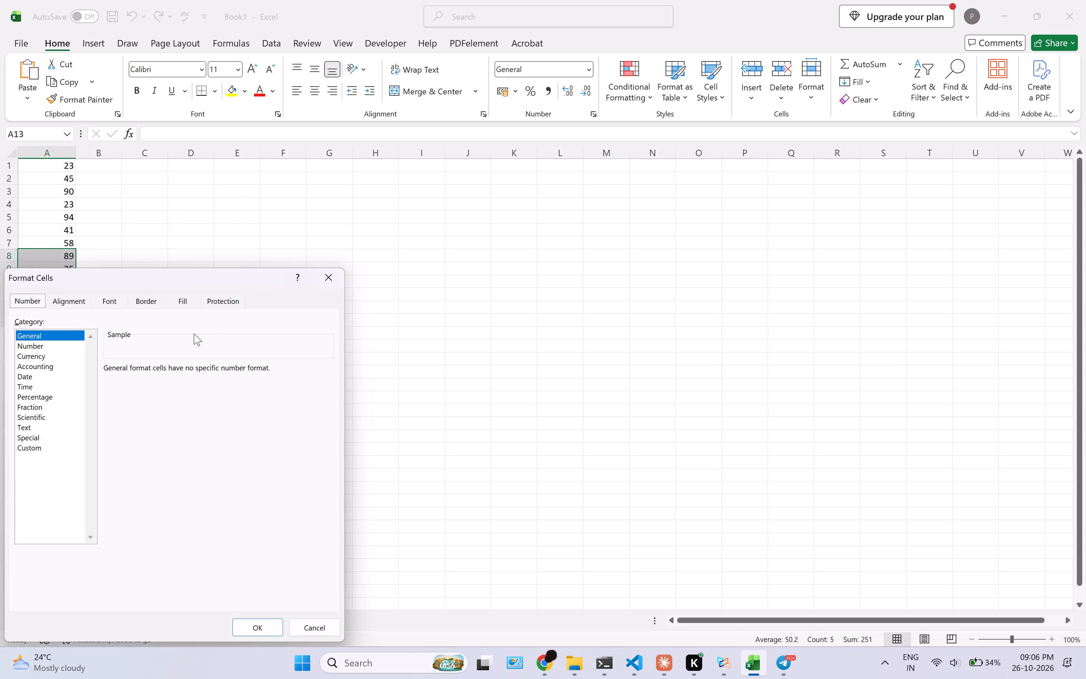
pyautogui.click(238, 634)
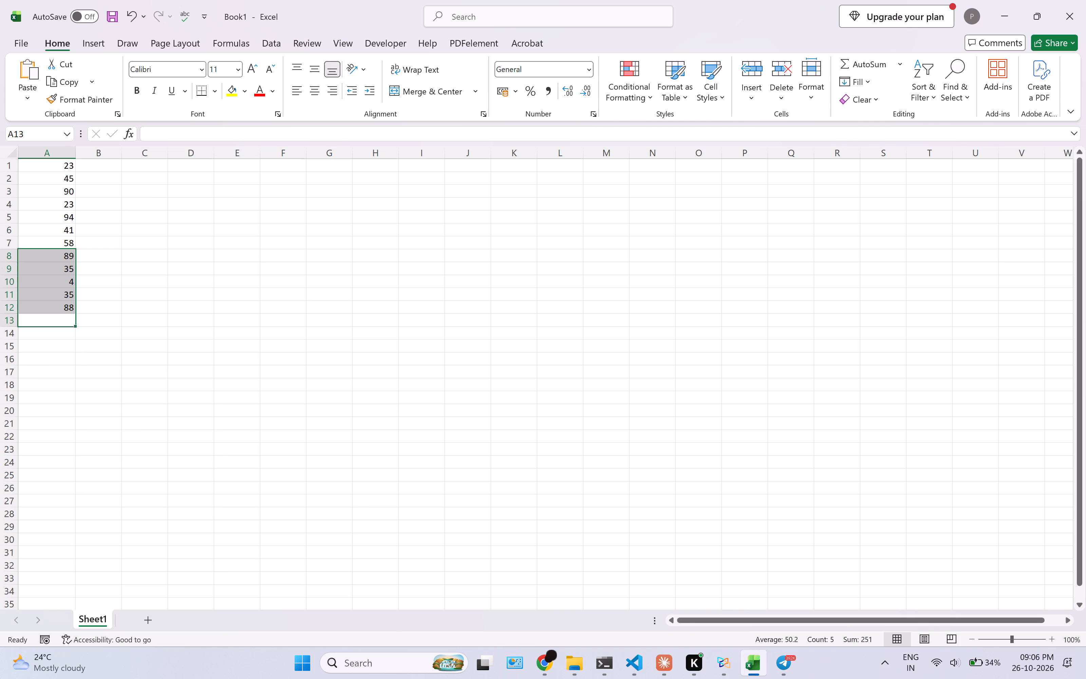
# Delete the selected cells A8 to A13 with the shift cells left option.
pyautogui.rightClick(68, 281)
pyautogui.click(92, 383)
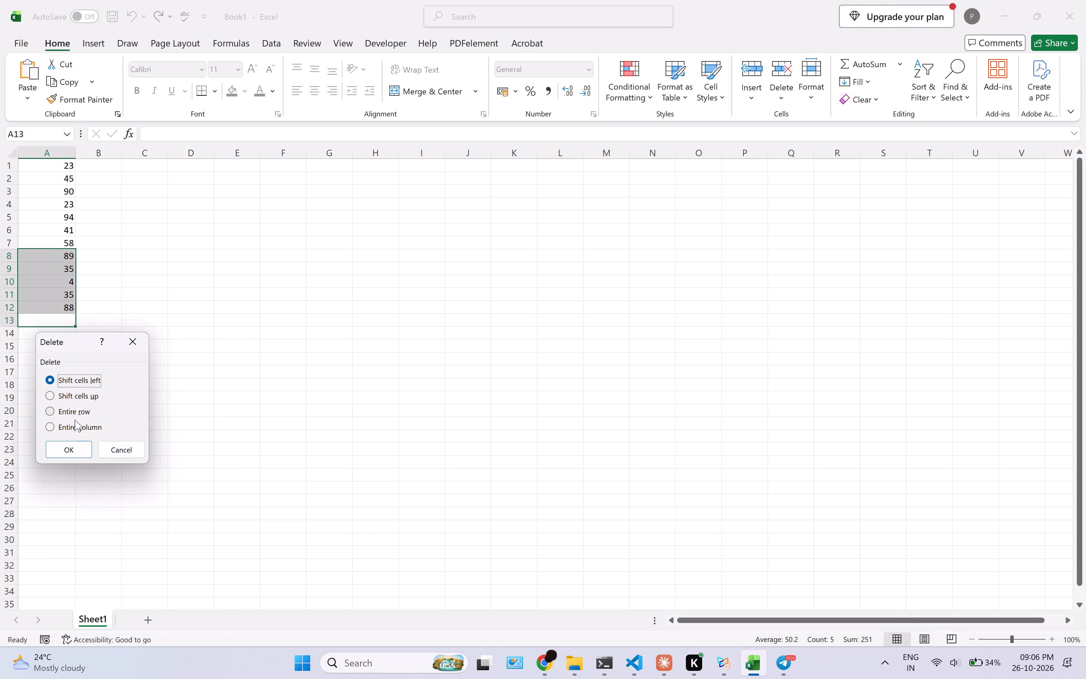
pyautogui.click(65, 454)
pyautogui.click(170, 237)
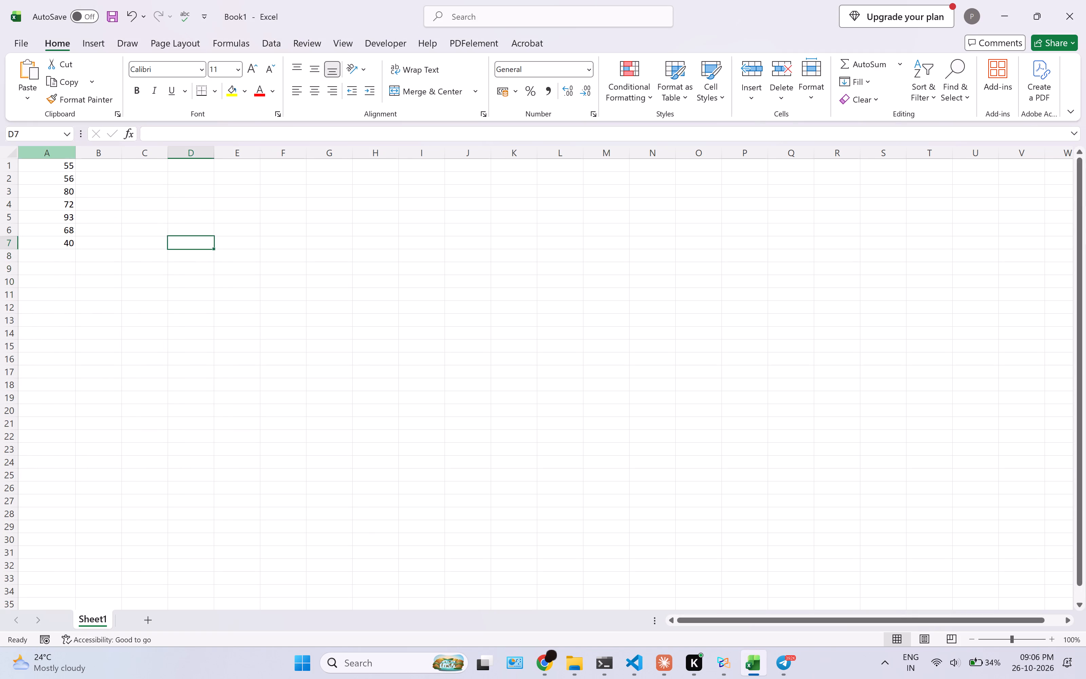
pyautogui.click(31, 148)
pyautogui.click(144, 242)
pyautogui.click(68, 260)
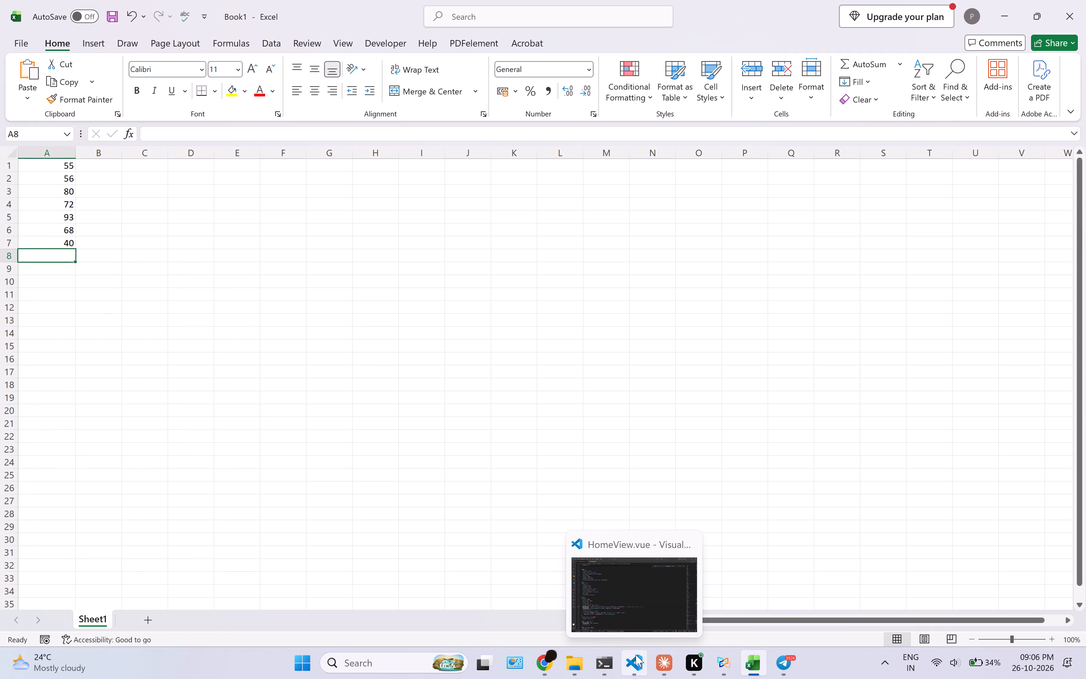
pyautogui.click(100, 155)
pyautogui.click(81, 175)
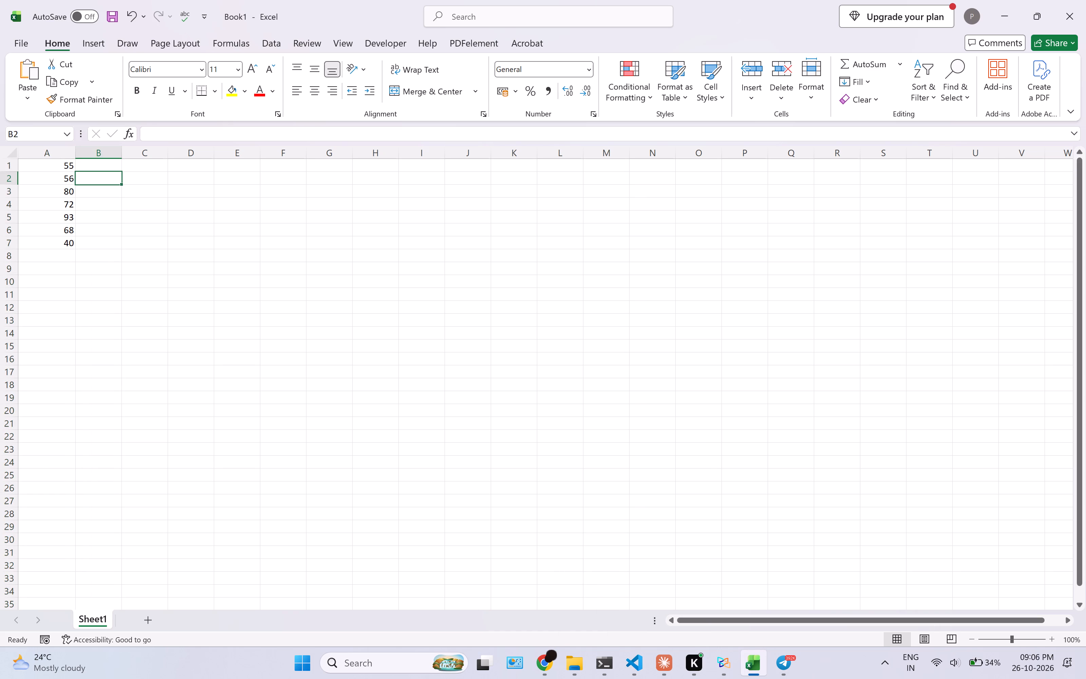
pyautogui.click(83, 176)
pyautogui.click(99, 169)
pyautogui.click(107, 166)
# Switch to the data1 PDF in Xodo and look through the function list around the Statistical Functions topic.
pyautogui.click(768, 662)
pyautogui.click(774, 661)
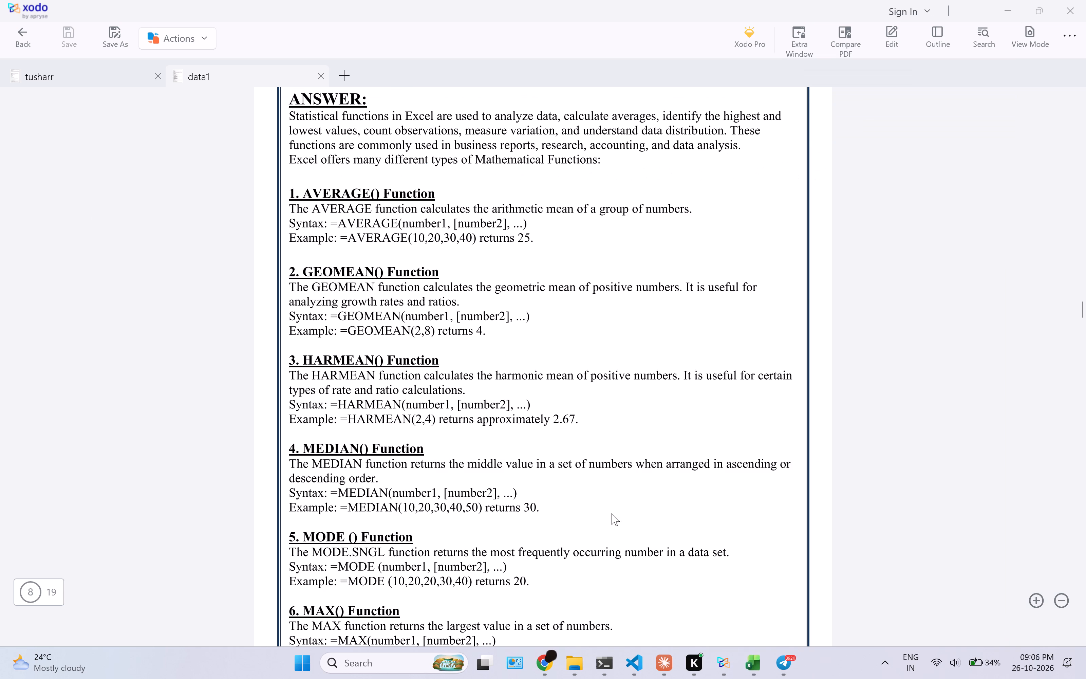
pyautogui.scroll(4, 604, 512)
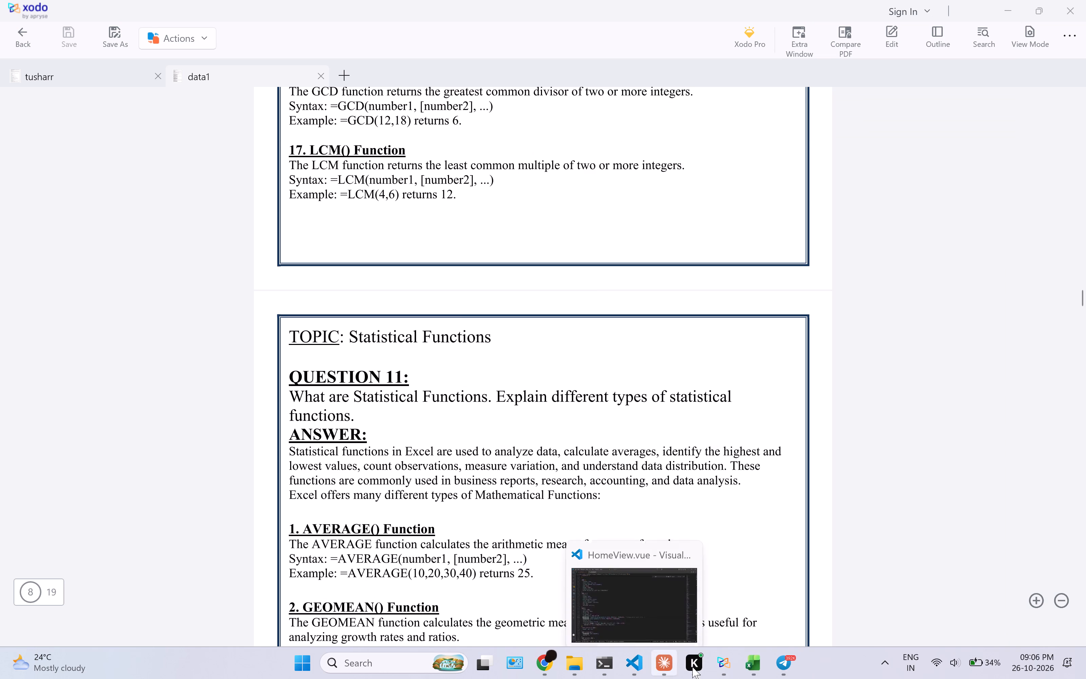
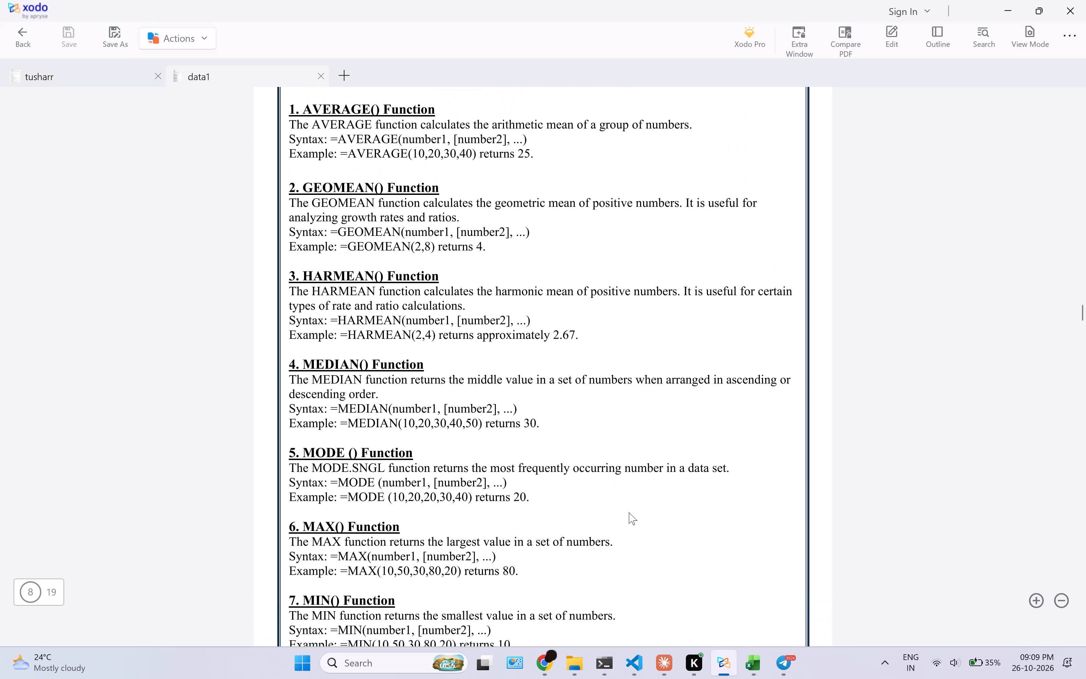
# Switch to the Excel workbook and change the formula in cell B1 to =MEDIAN(A1:A7).
pyautogui.click(740, 659)
pyautogui.click(158, 130)
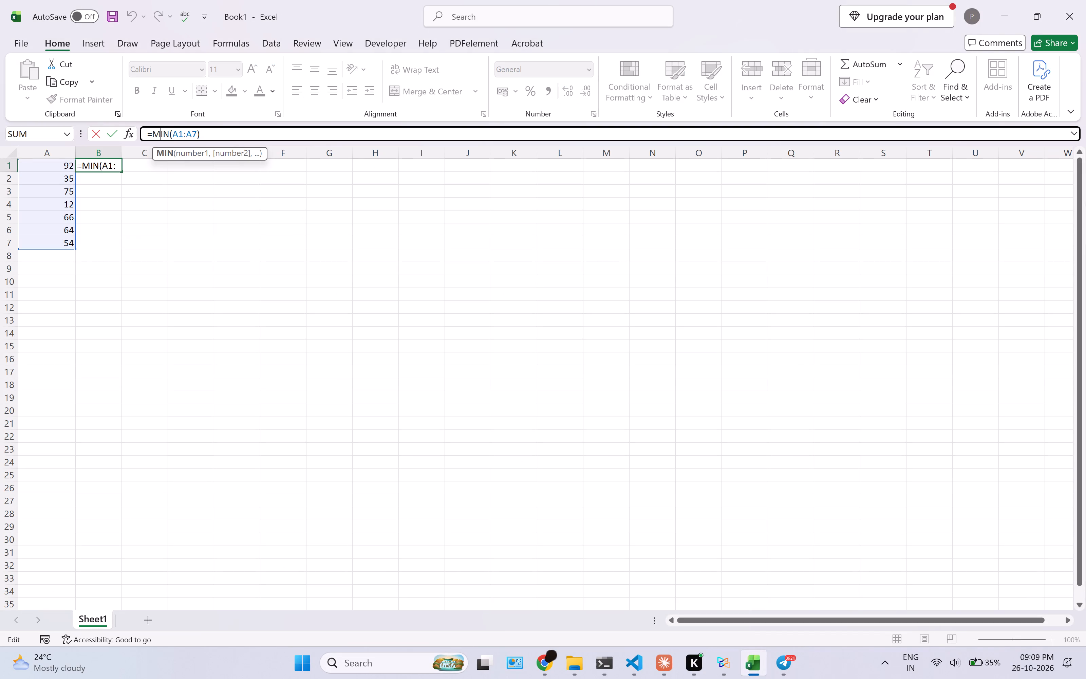
pyautogui.click(158, 130)
pyautogui.write('MEDIAN')
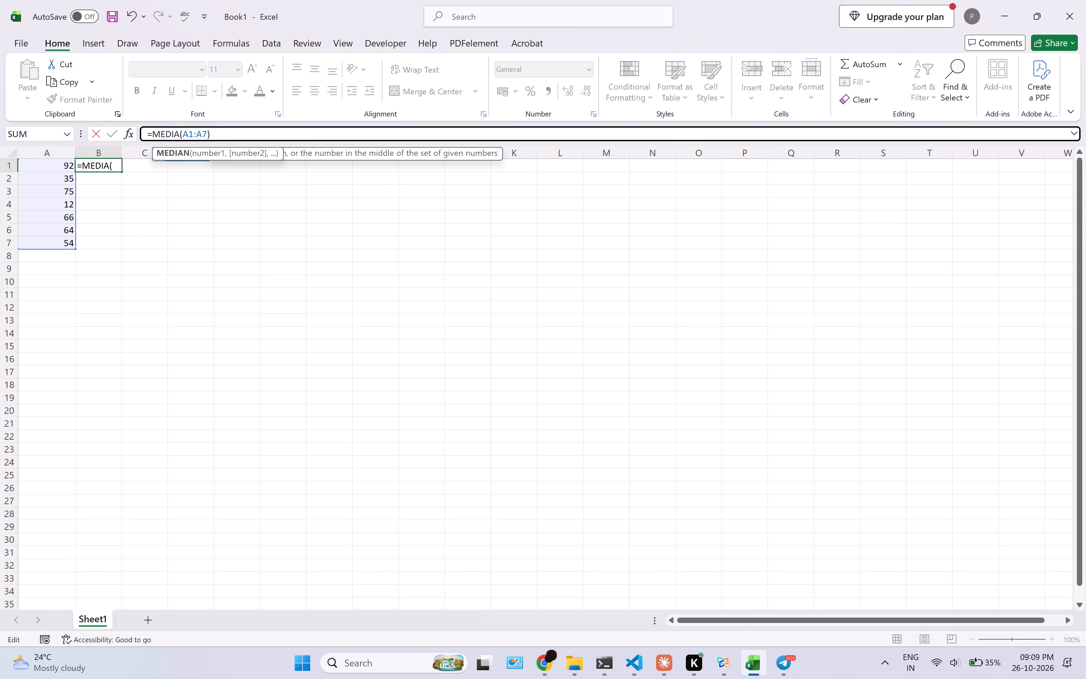
pyautogui.click(238, 143)
pyautogui.click(250, 137)
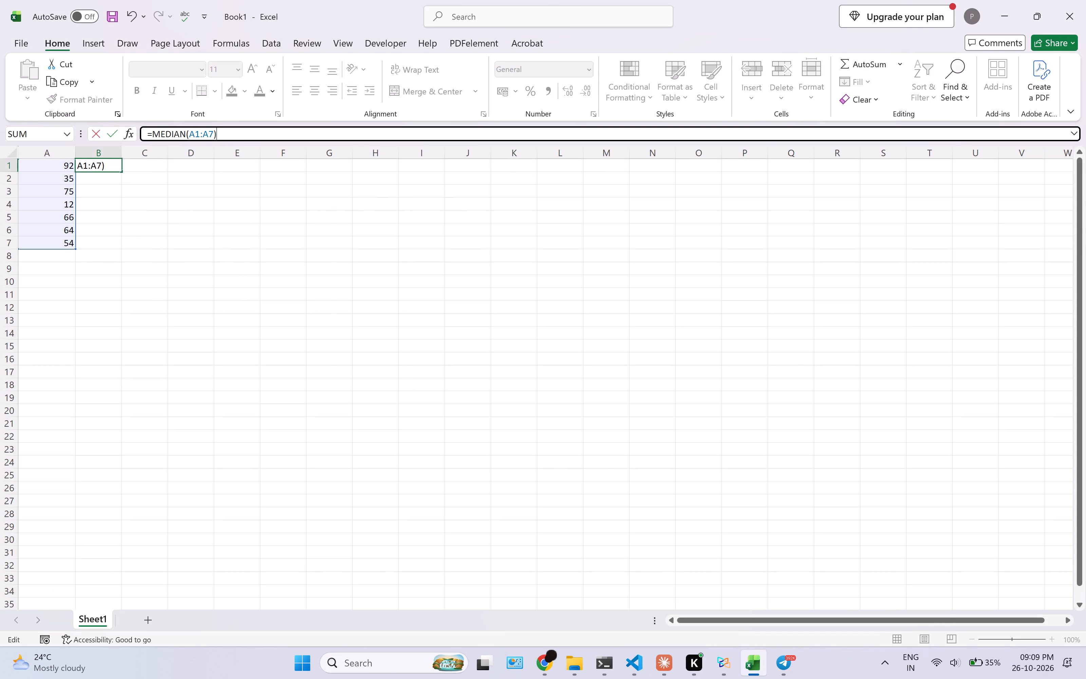
pyautogui.press('Return')
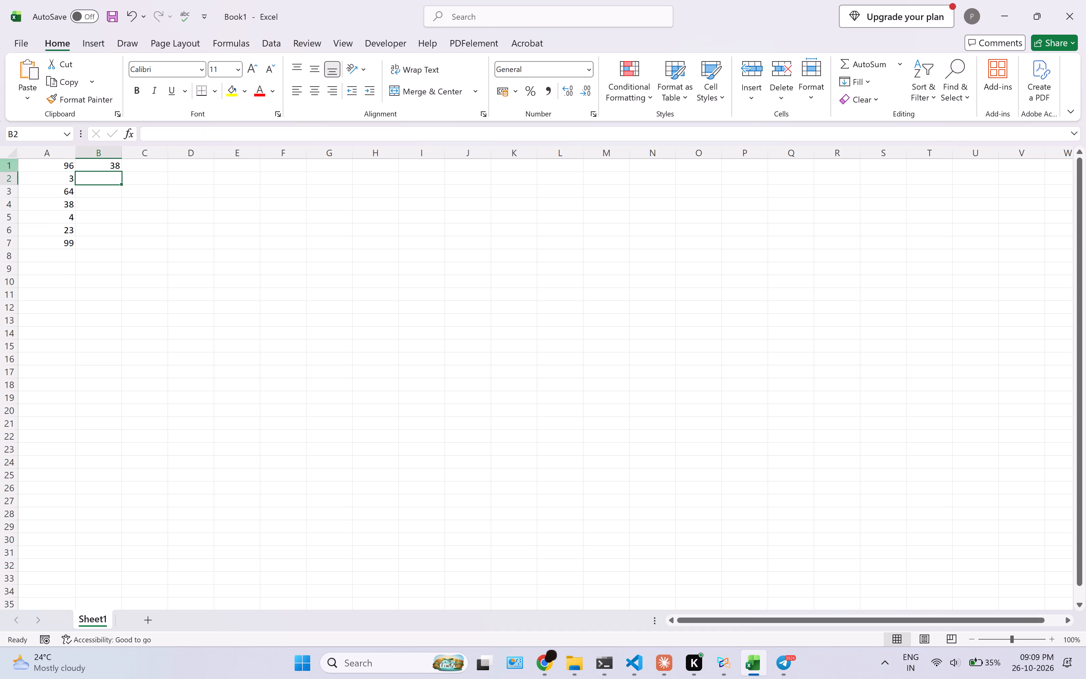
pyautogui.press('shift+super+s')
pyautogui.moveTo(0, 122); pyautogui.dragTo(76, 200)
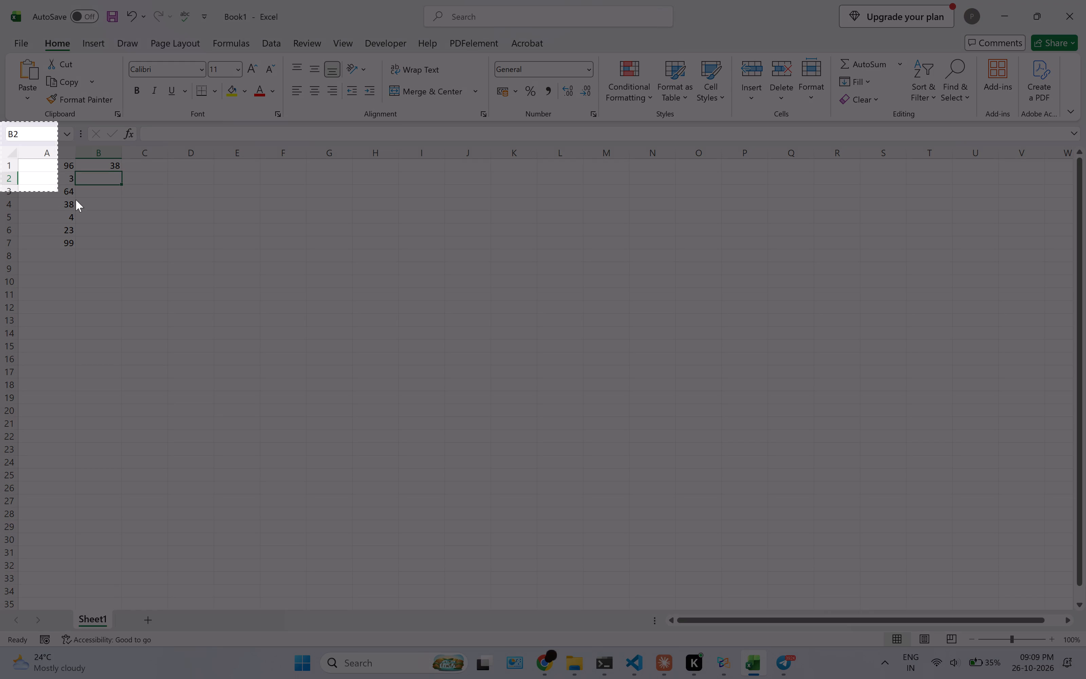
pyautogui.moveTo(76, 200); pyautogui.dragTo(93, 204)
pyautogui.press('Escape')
# Select cell B1 and copy a screenshot covering the formula bar with the MEDIAN formula, its result and the data in rows 1 to 7.
pyautogui.click(92, 168)
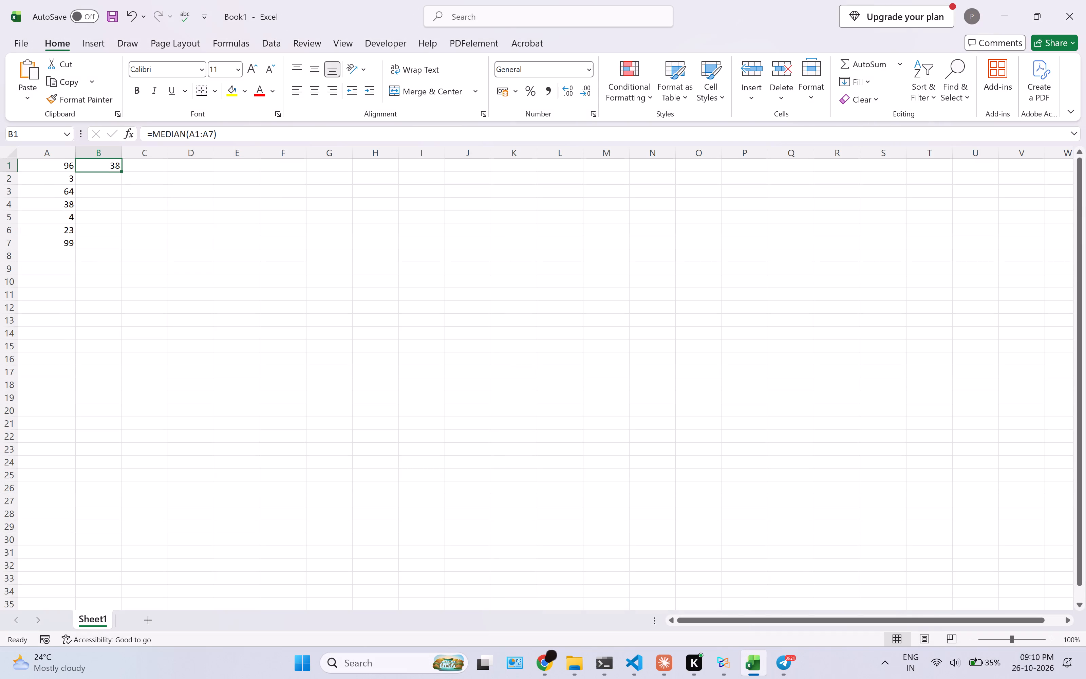
pyautogui.press('shift+super+s')
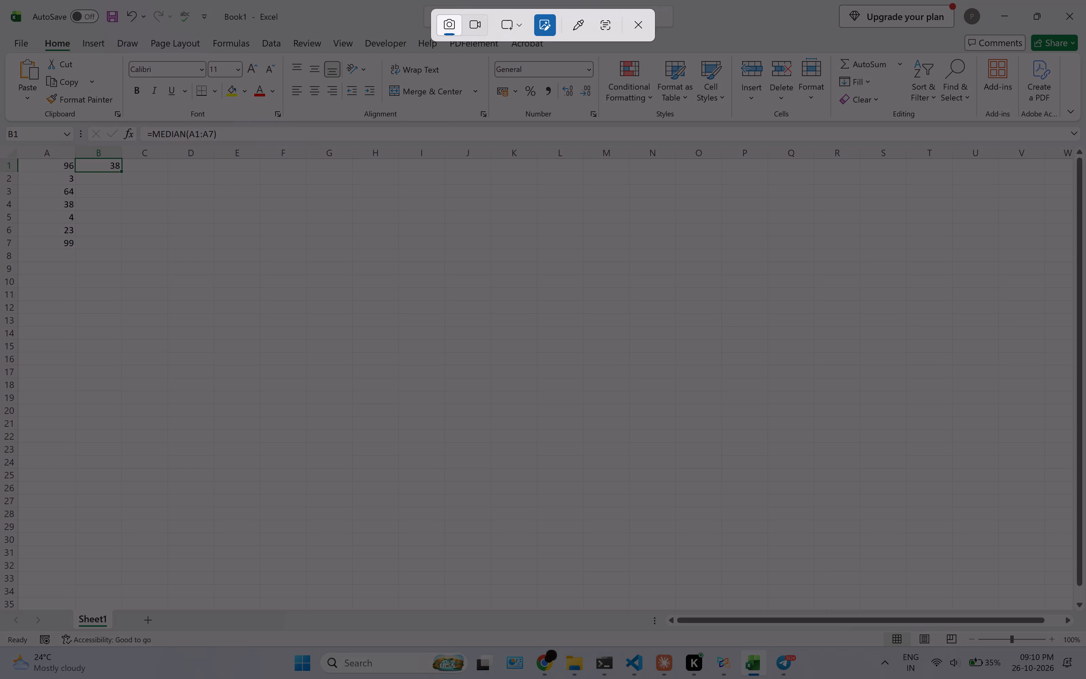
pyautogui.moveTo(0, 121); pyautogui.dragTo(229, 253)
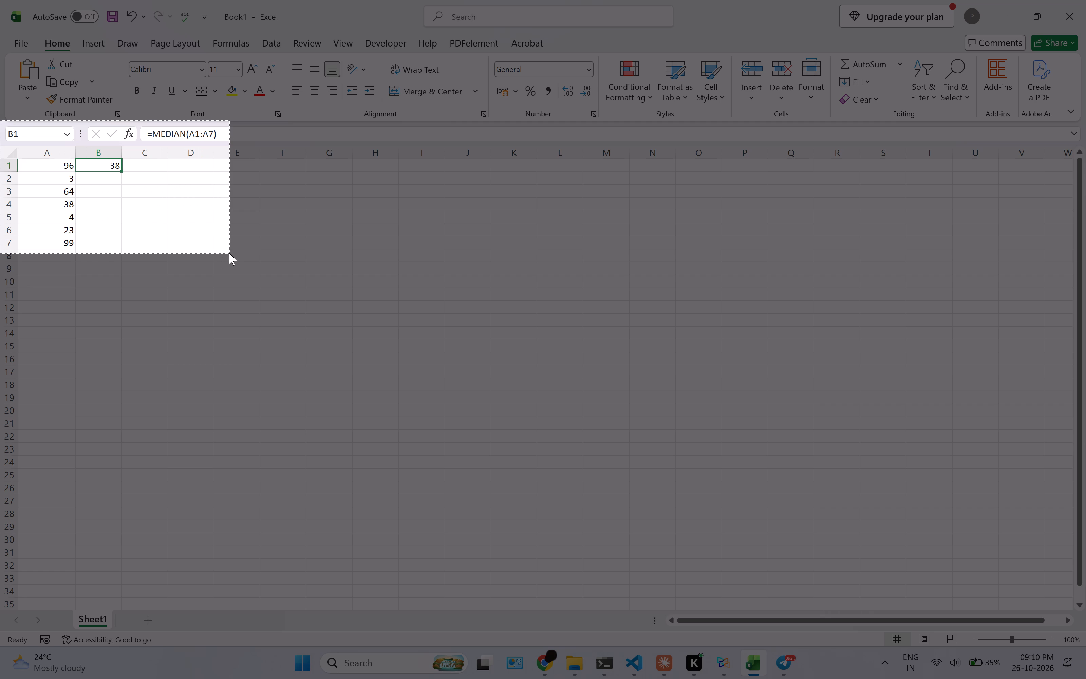
pyautogui.click(118, 118)
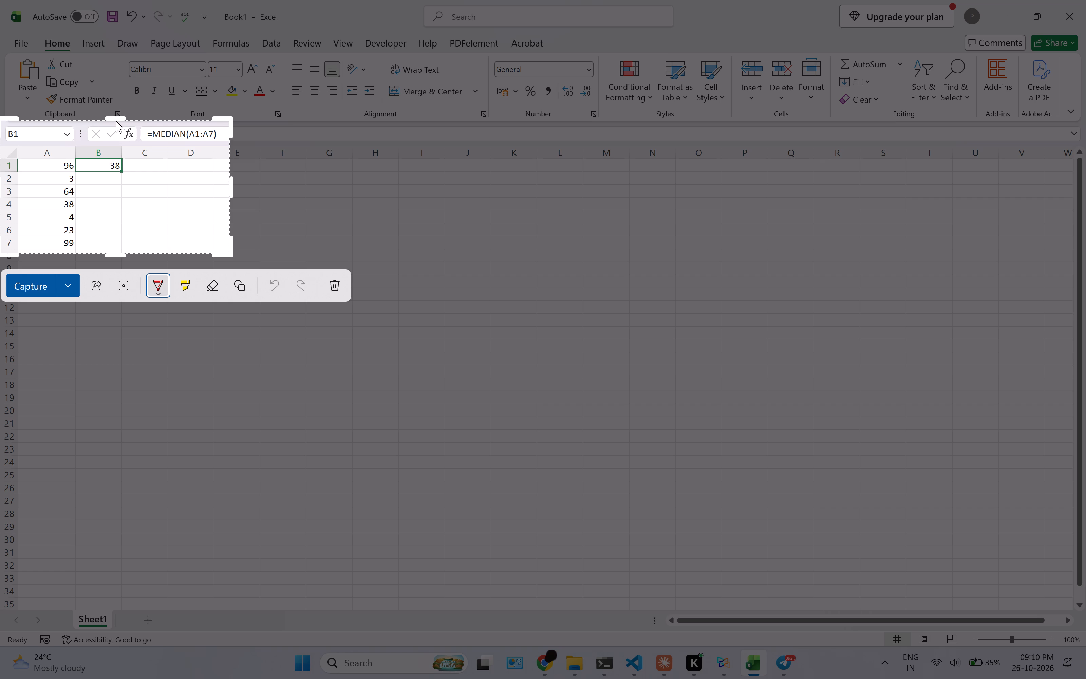
pyautogui.moveTo(117, 120); pyautogui.dragTo(118, 125)
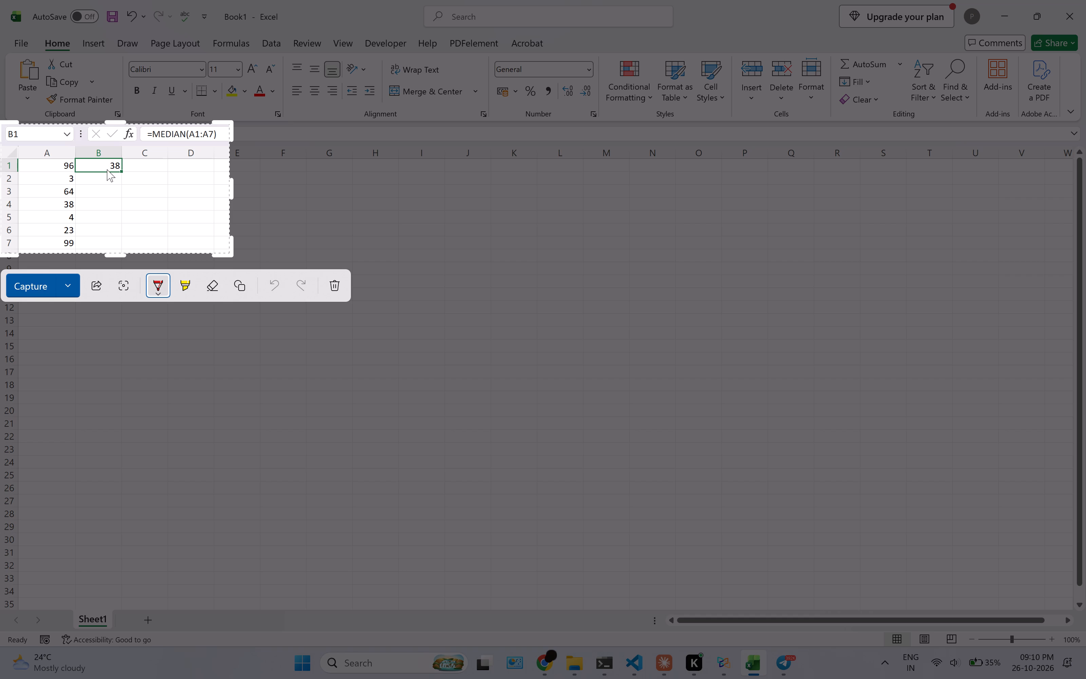
pyautogui.hotkey('ctrl', 'c')
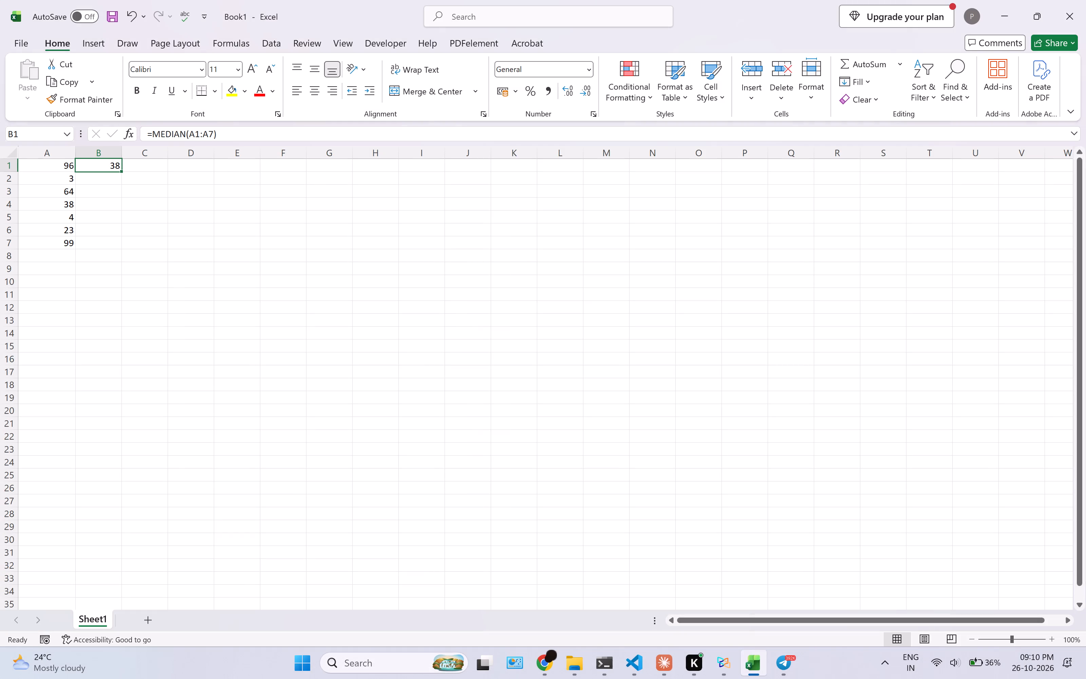
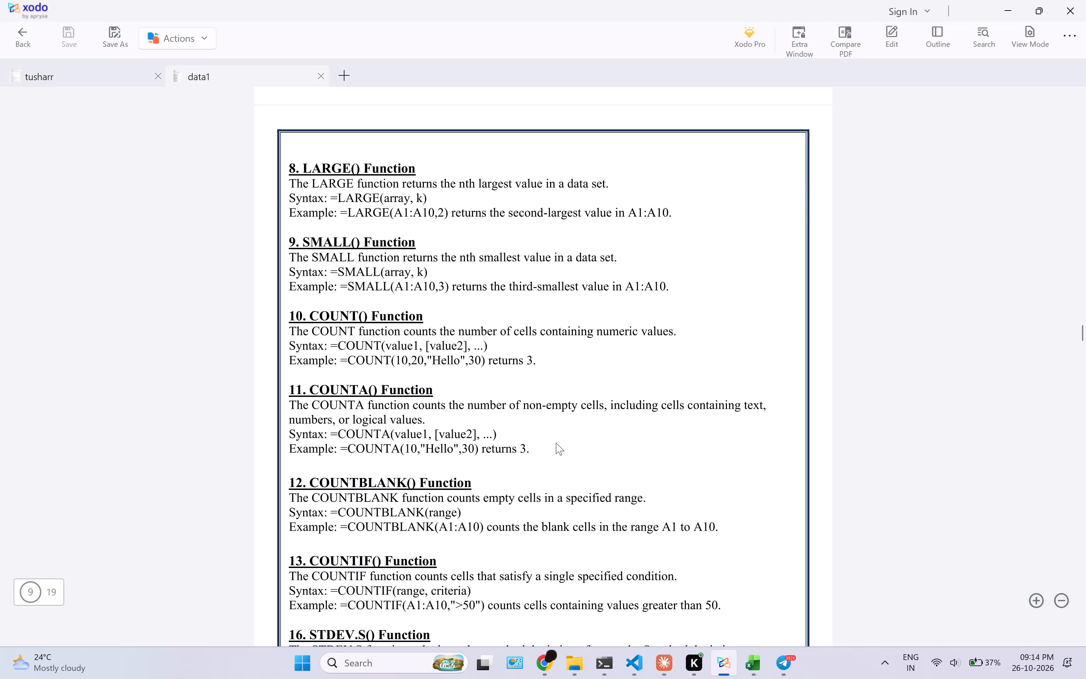
# Review the counting functions in the data1 PDF, switch to the Excel workbook and change cell B1's formula to =COUNTA(A1:A8).
pyautogui.scroll(2, 556, 443)
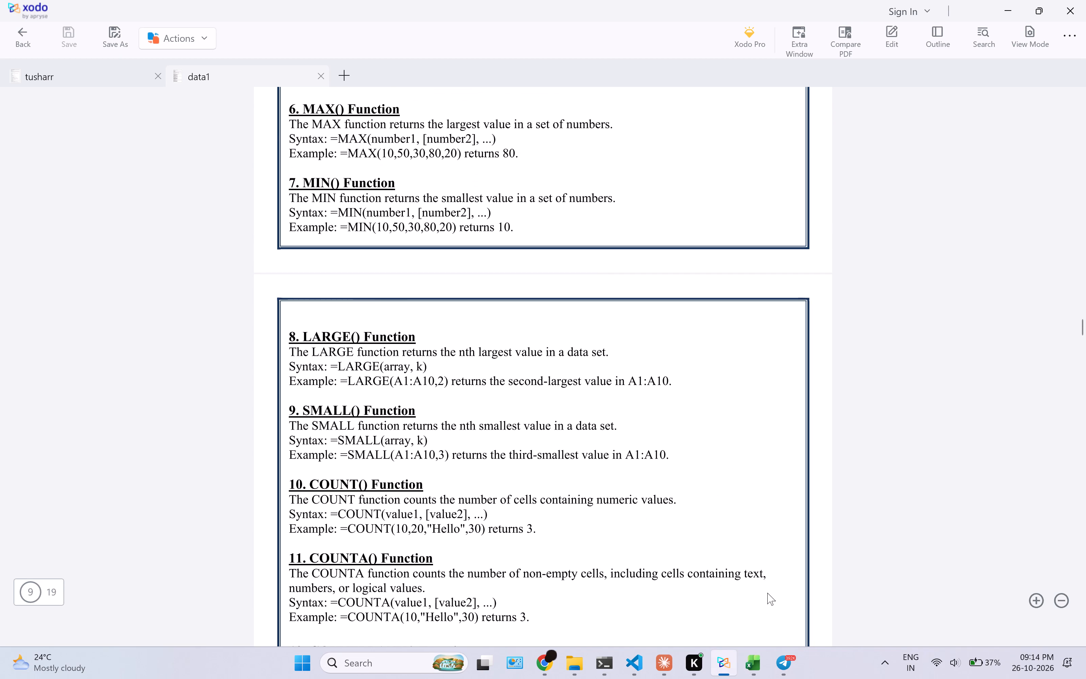
pyautogui.scroll(-2, 767, 593)
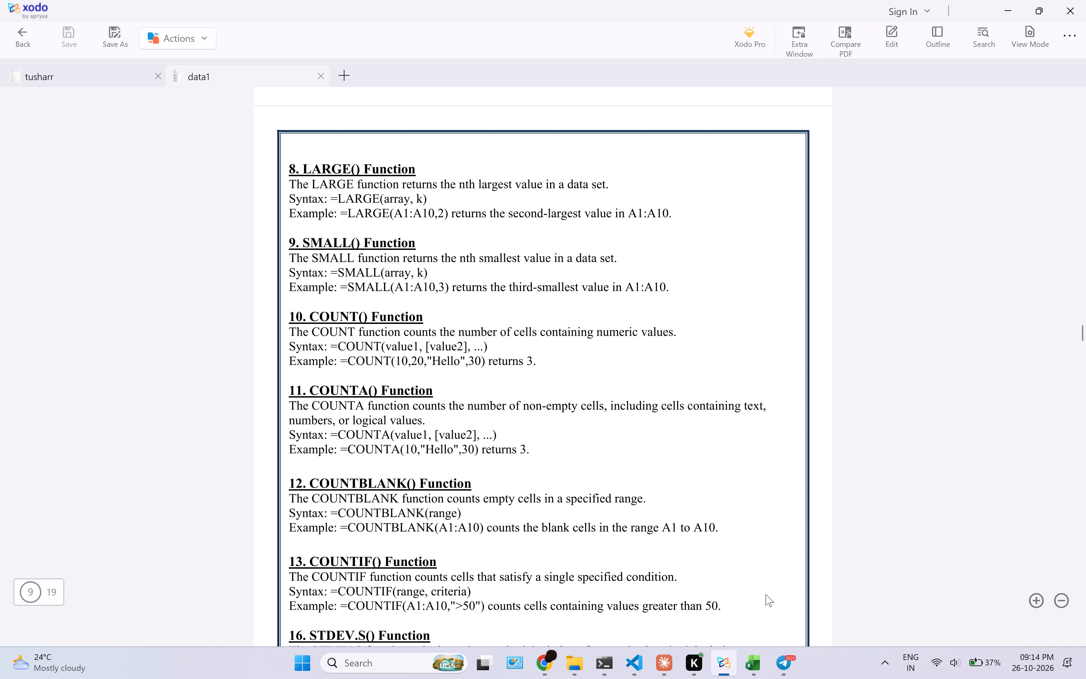
pyautogui.click(741, 664)
pyautogui.click(208, 132)
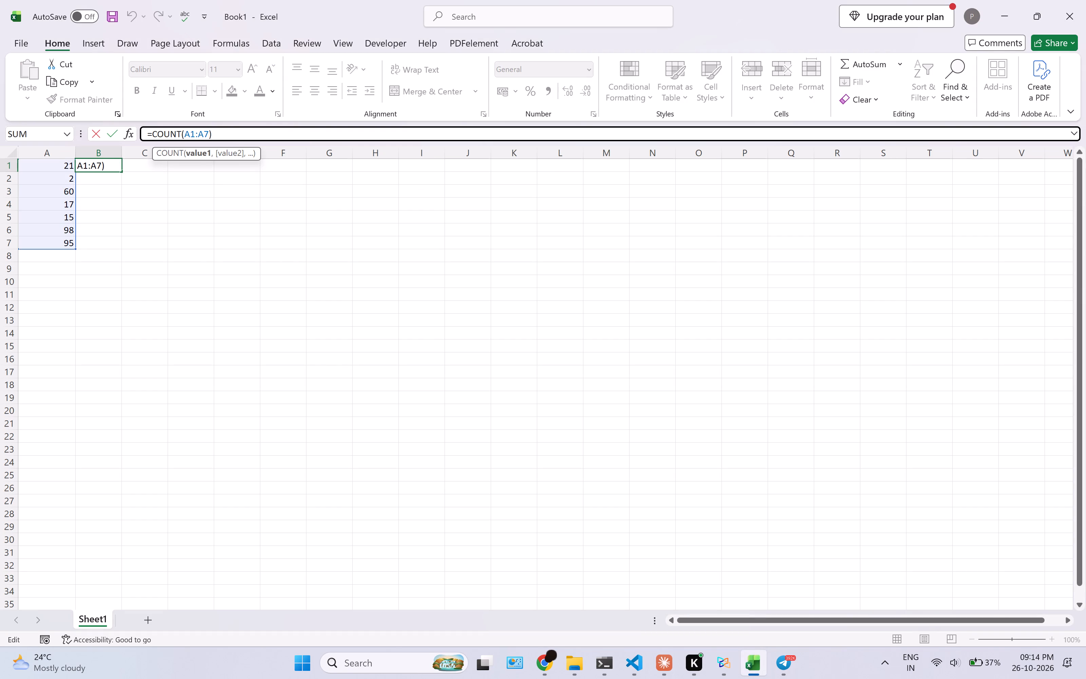
pyautogui.press('BackSpace')
pyautogui.press('9')
pyautogui.press('BackSpace')
pyautogui.press('8')
pyautogui.press('Left')
pyautogui.press('Left')
pyautogui.press('Left')
pyautogui.press('Left')
pyautogui.press('Left')
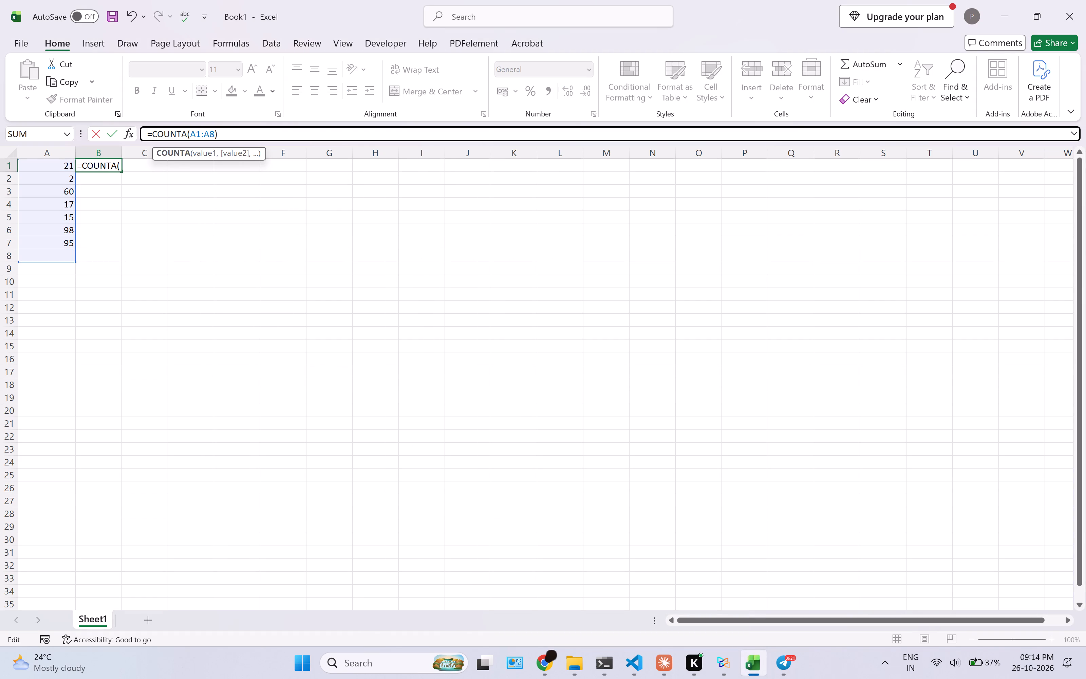
pyautogui.press('Return')
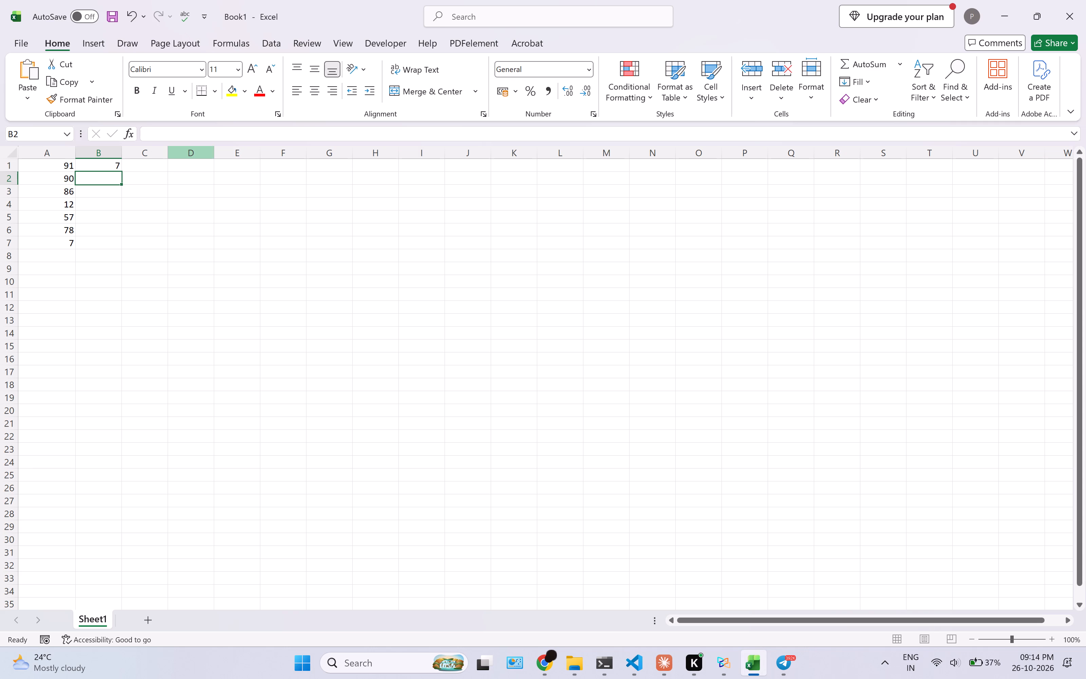
# Select cell B1, check the function list in the data1 PDF, and change the formula back in Excel to =COUNT(A1:A8).
pyautogui.click(120, 165)
pyautogui.click(735, 662)
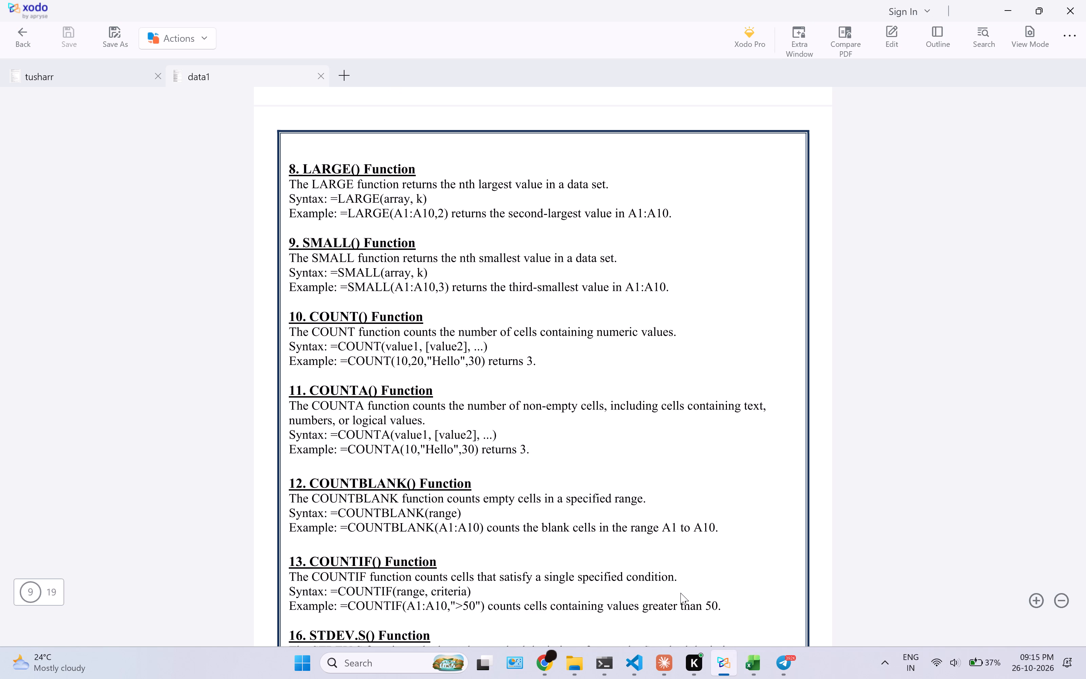
pyautogui.click(764, 654)
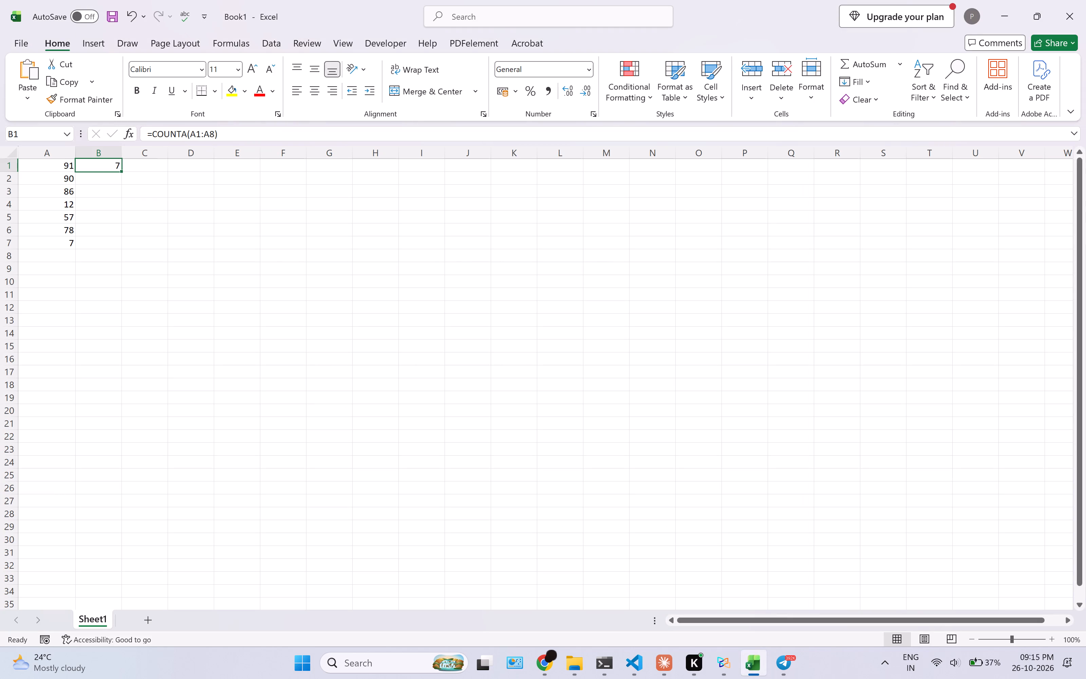
pyautogui.click(184, 129)
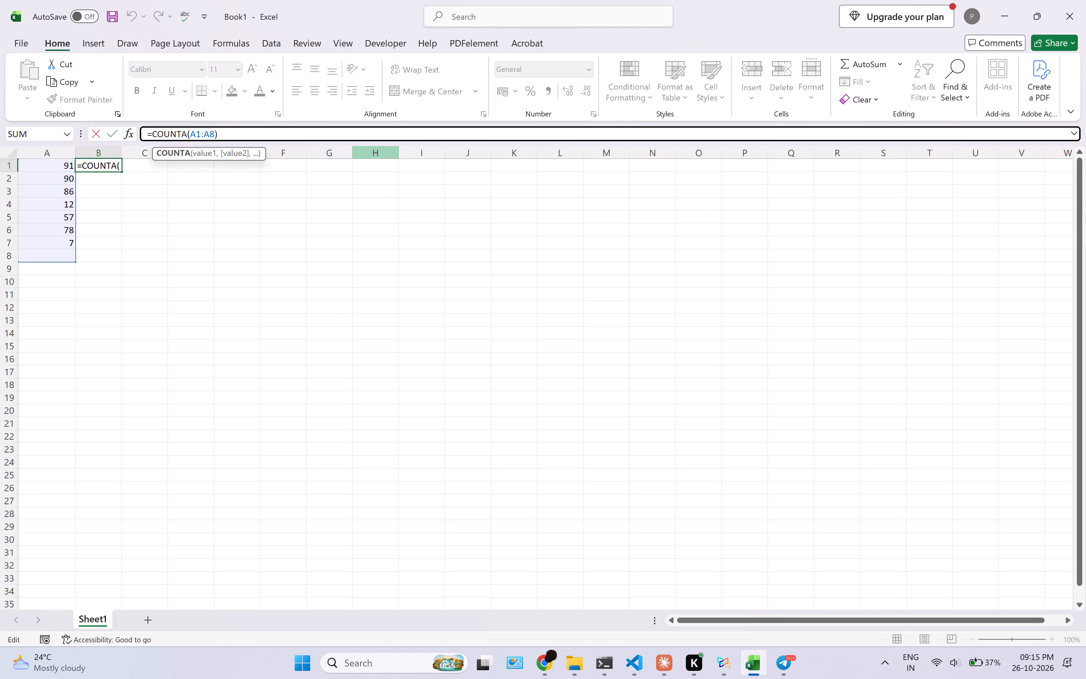
pyautogui.press('BackSpace')
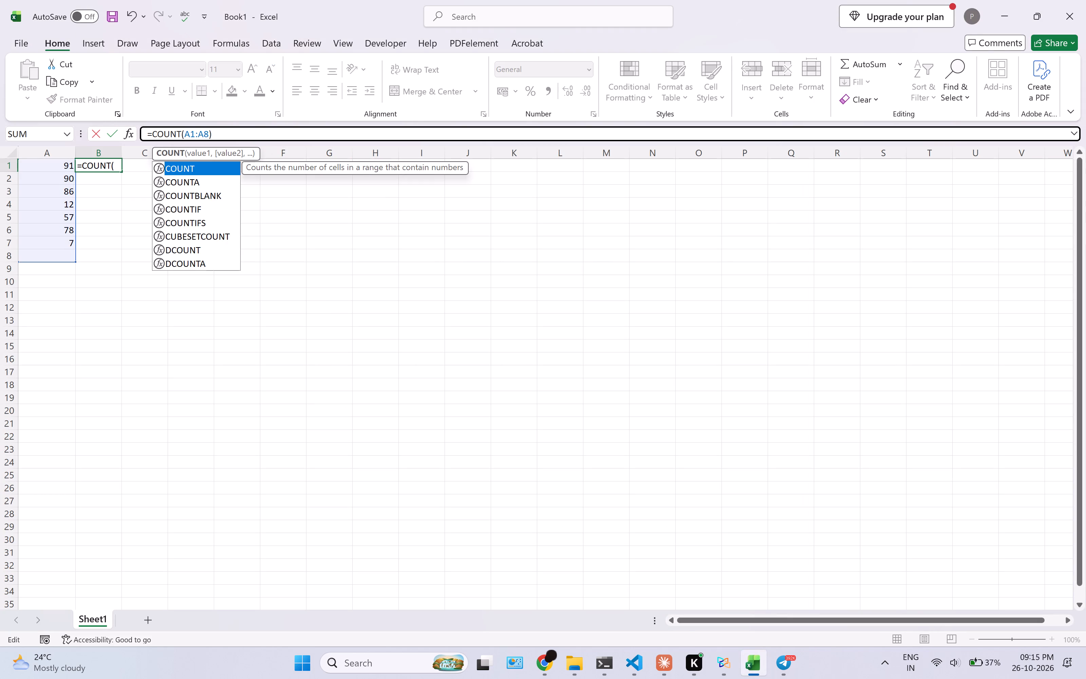
pyautogui.click(174, 198)
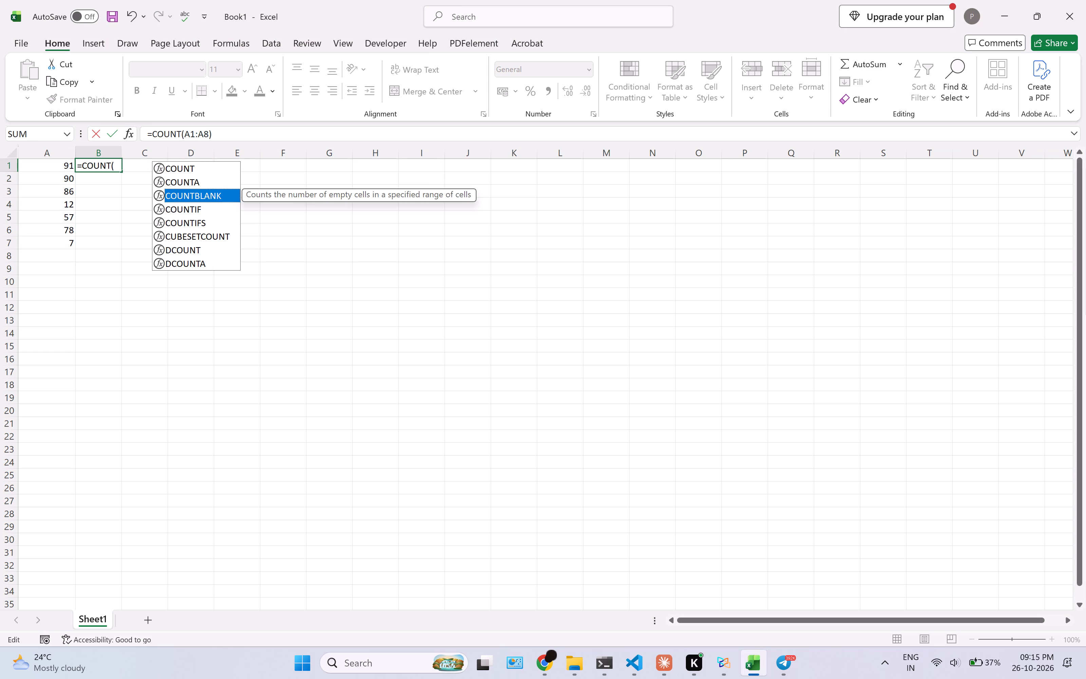
pyautogui.click(244, 139)
pyautogui.press('Return')
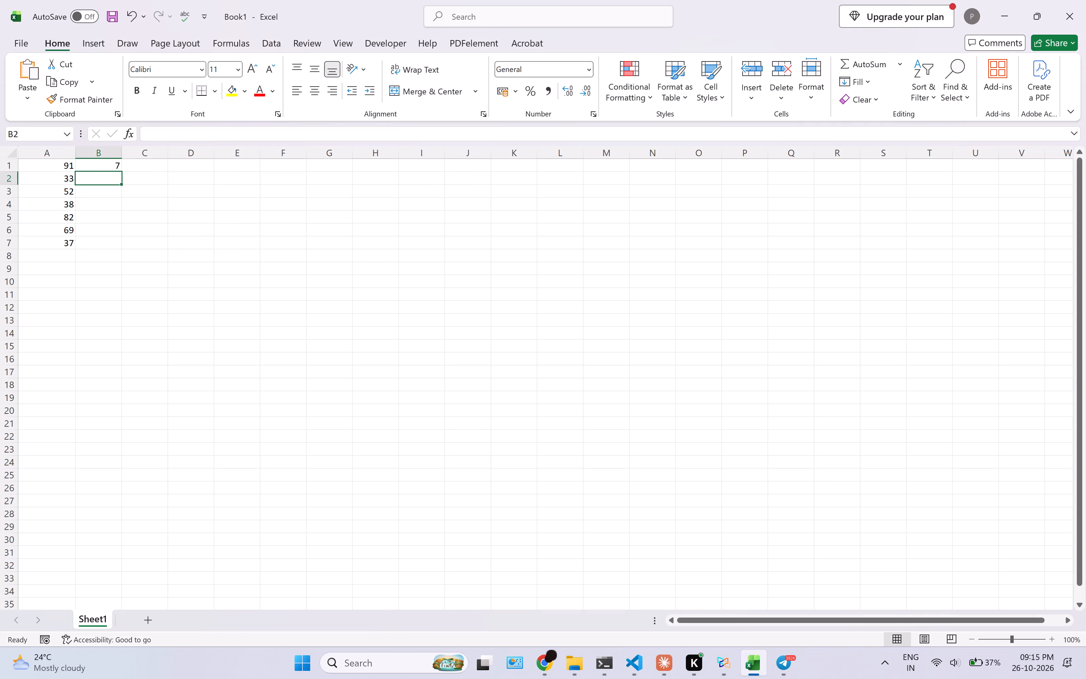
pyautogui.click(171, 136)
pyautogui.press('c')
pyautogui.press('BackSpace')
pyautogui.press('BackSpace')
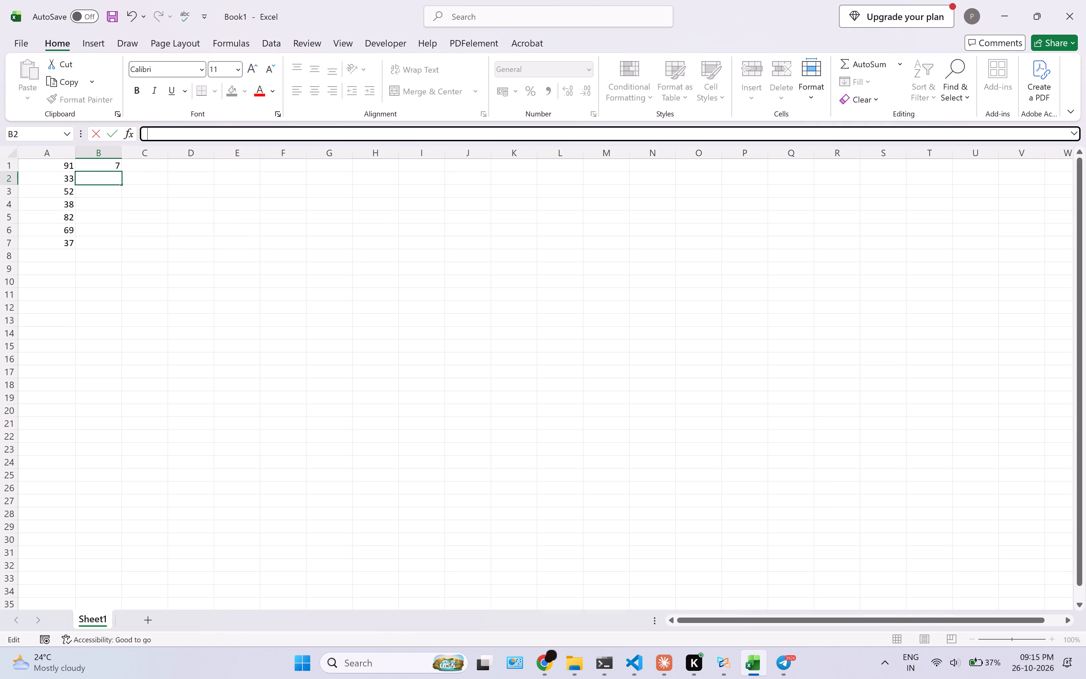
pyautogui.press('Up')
# Change the function in cell B1 to COUNTBLANK so the formula reads =COUNTBLANK(A1:A8).
pyautogui.click(109, 169)
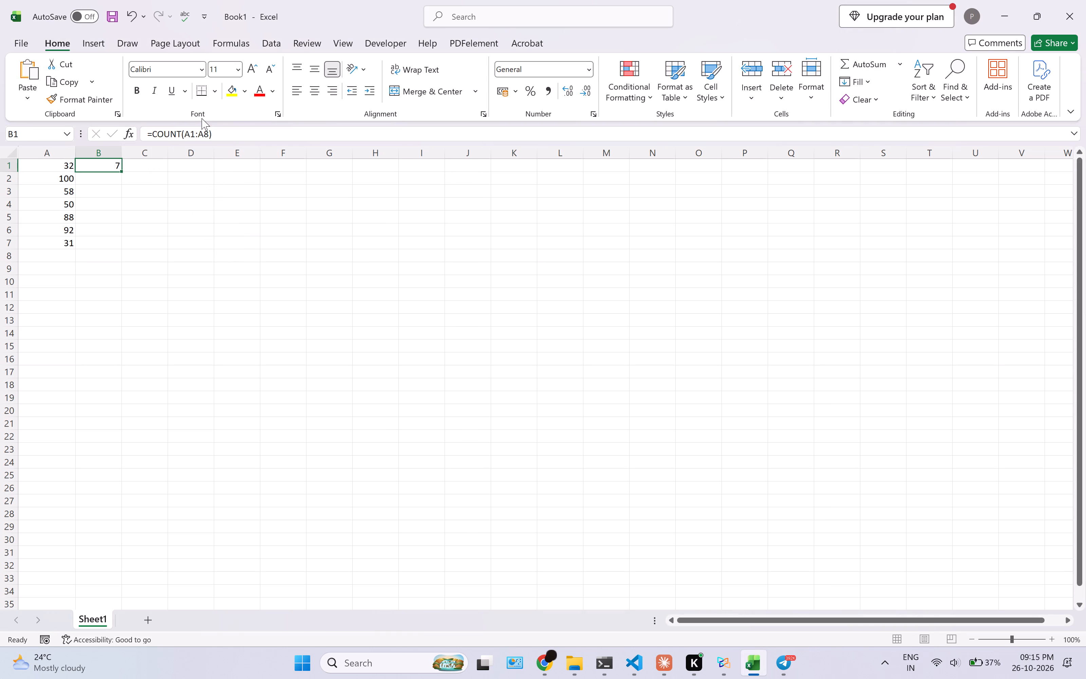
pyautogui.click(180, 139)
pyautogui.write('bla')
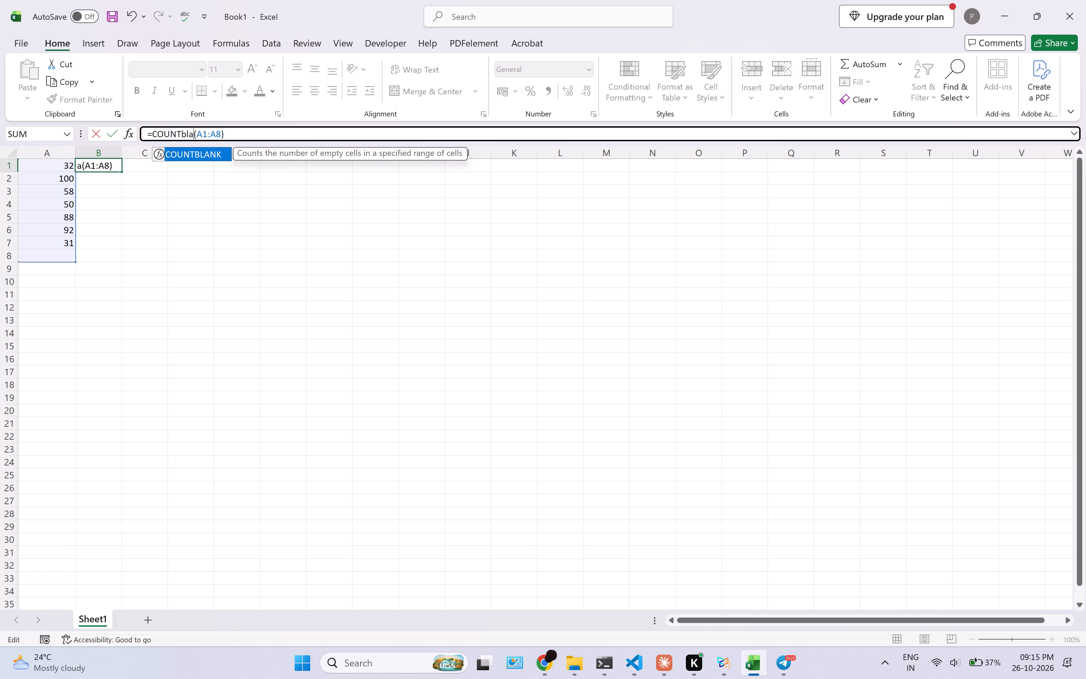
pyautogui.press('Tab')
pyautogui.press('Return')
# Select cell B1 and copy a screenshot covering the formula bar with the COUNTBLANK formula, its result and rows 1 to 8.
pyautogui.click(82, 169)
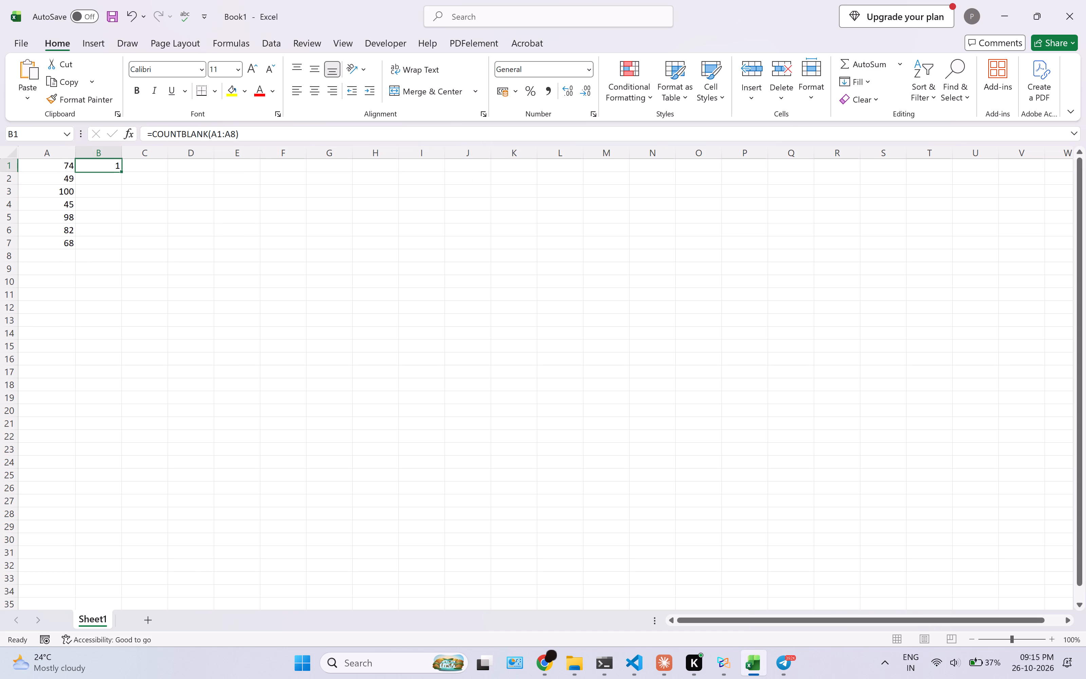
pyautogui.press('shift+super+s')
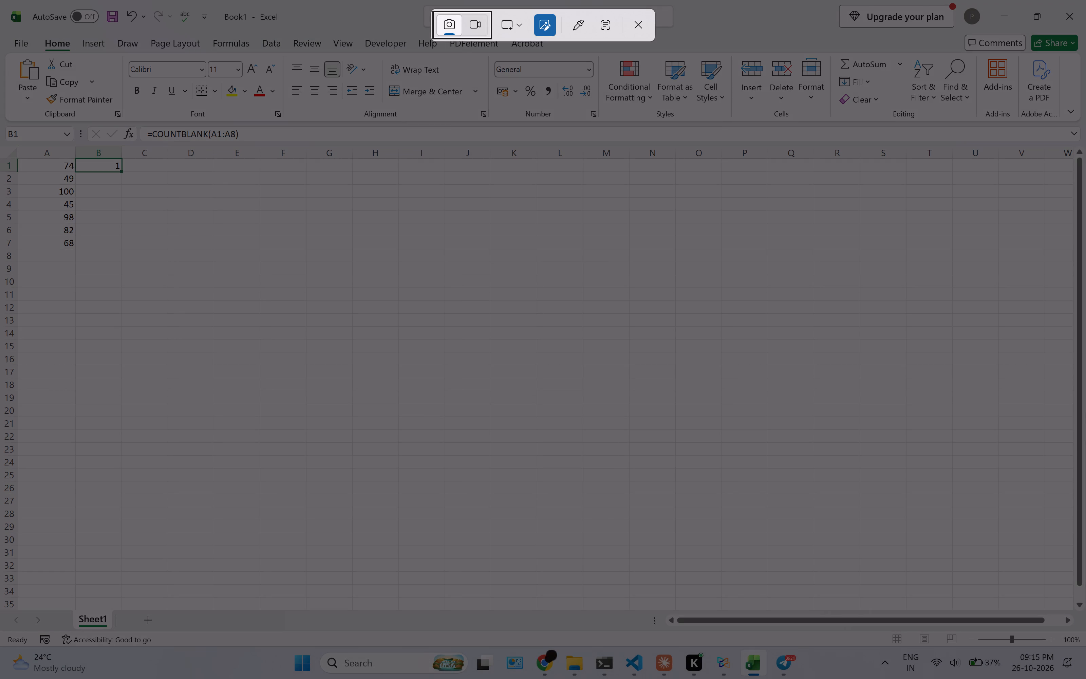
pyautogui.moveTo(0, 123); pyautogui.dragTo(248, 263)
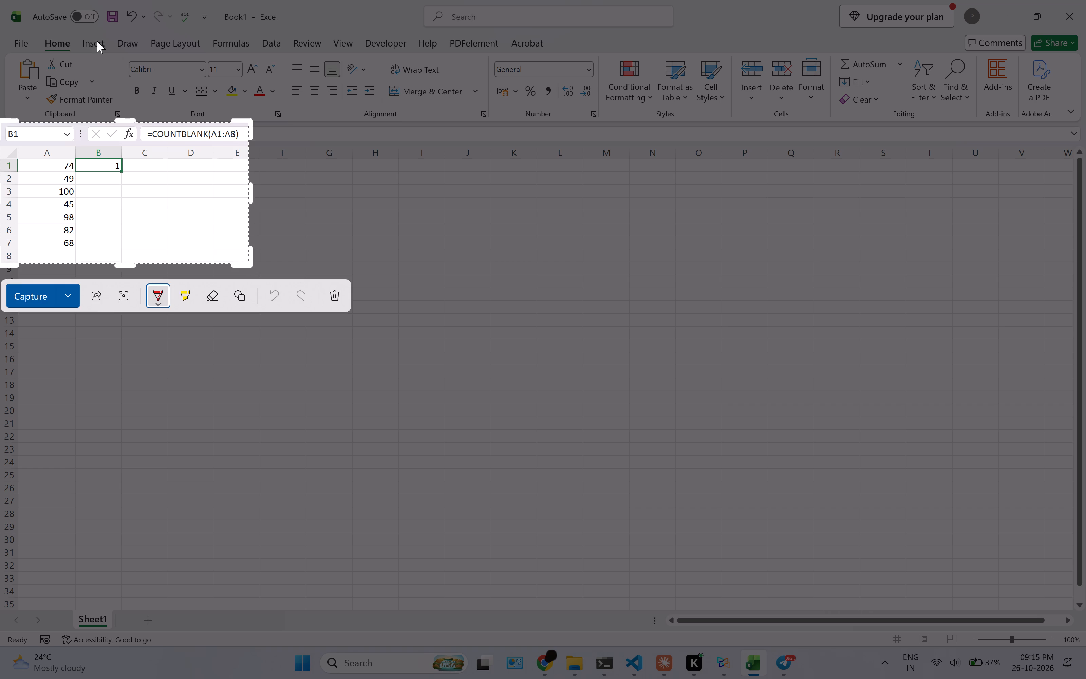
pyautogui.moveTo(128, 120); pyautogui.dragTo(129, 124)
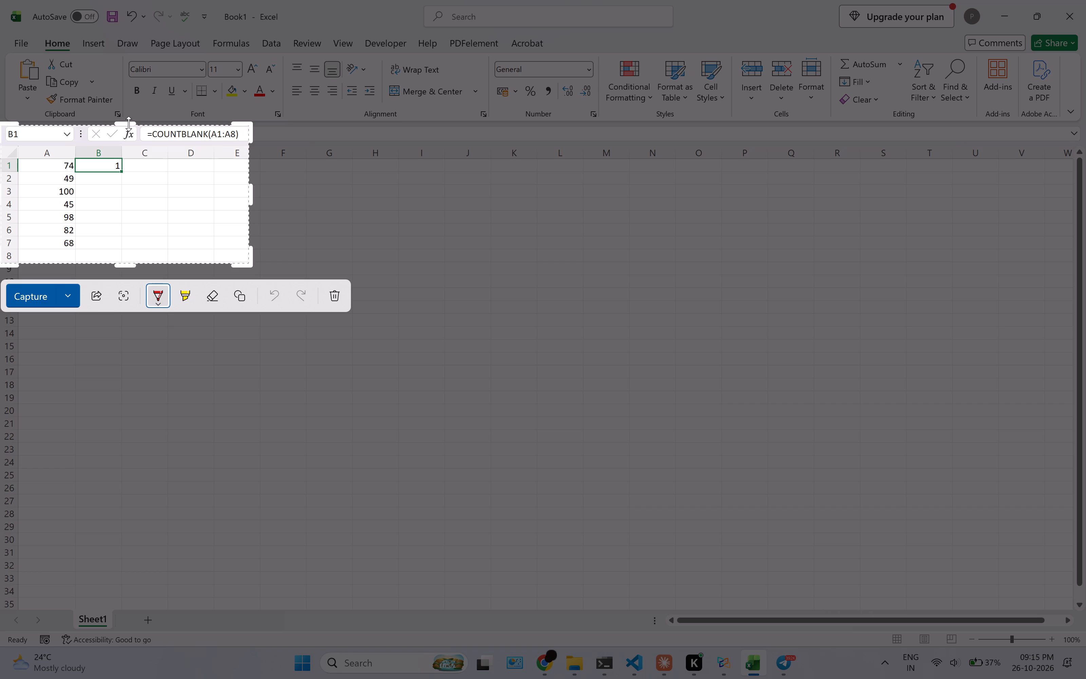
pyautogui.hotkey('ctrl', 'c')
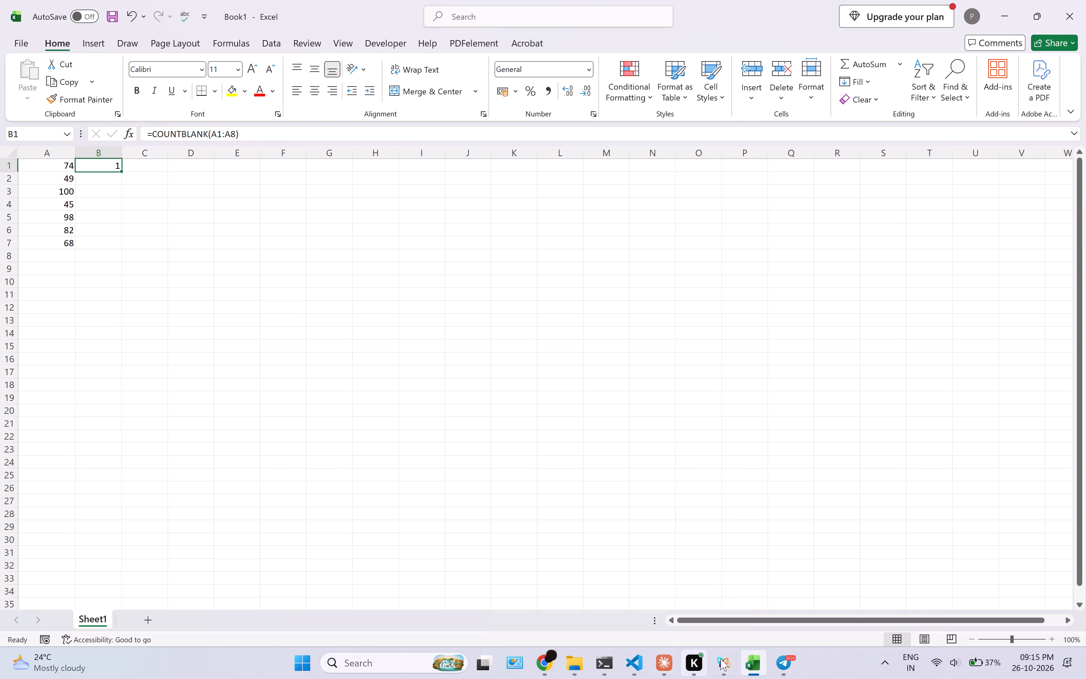
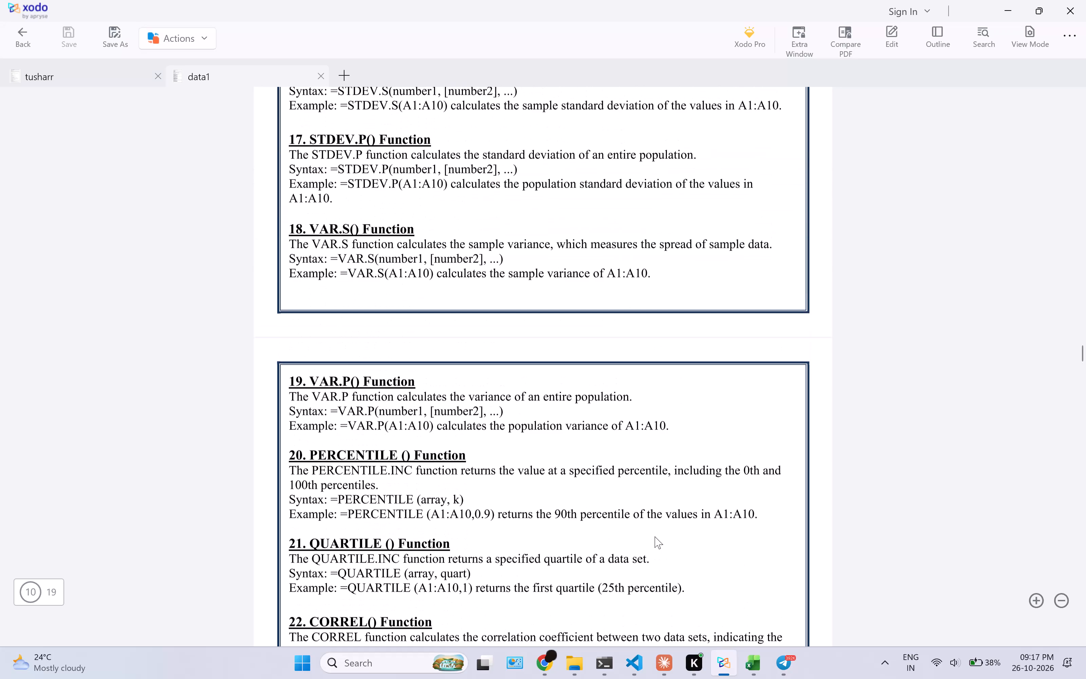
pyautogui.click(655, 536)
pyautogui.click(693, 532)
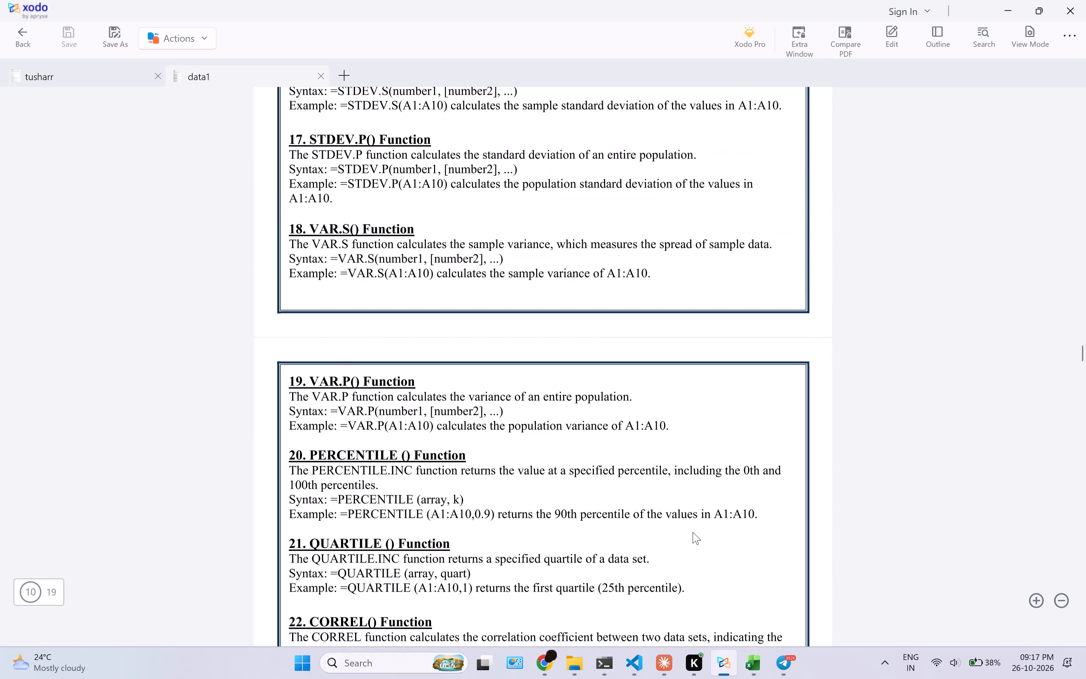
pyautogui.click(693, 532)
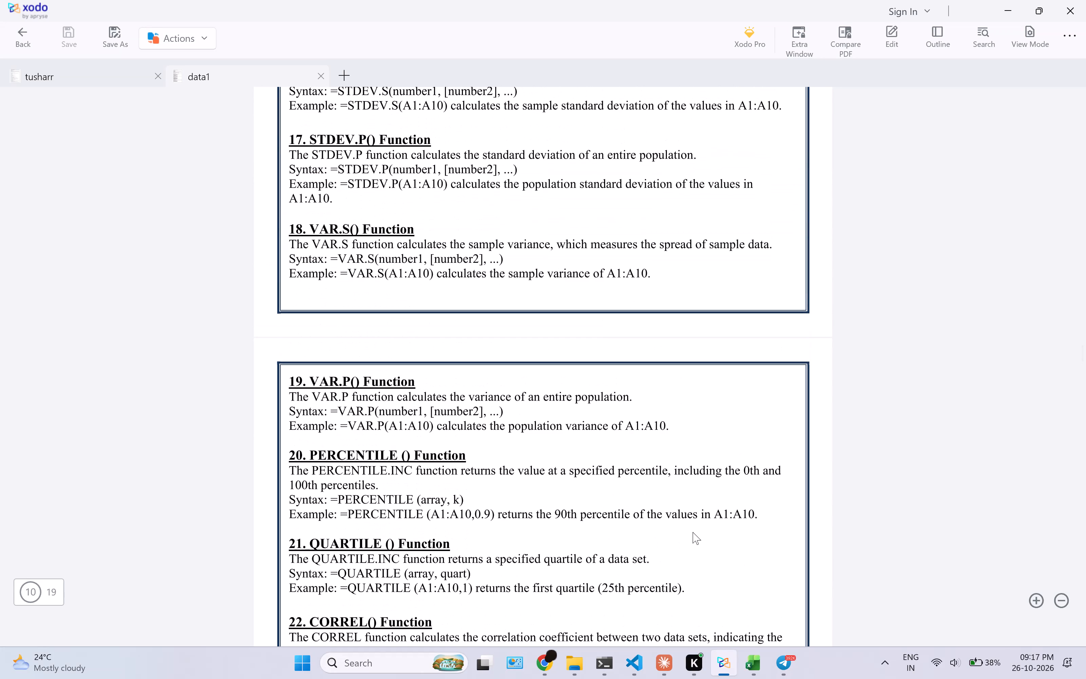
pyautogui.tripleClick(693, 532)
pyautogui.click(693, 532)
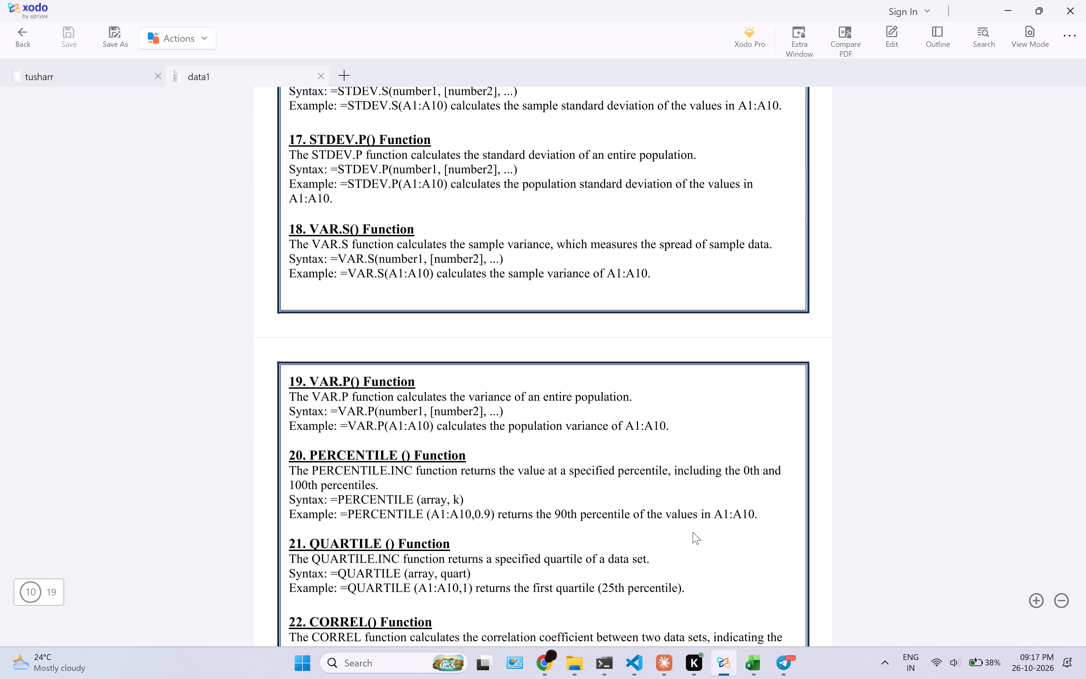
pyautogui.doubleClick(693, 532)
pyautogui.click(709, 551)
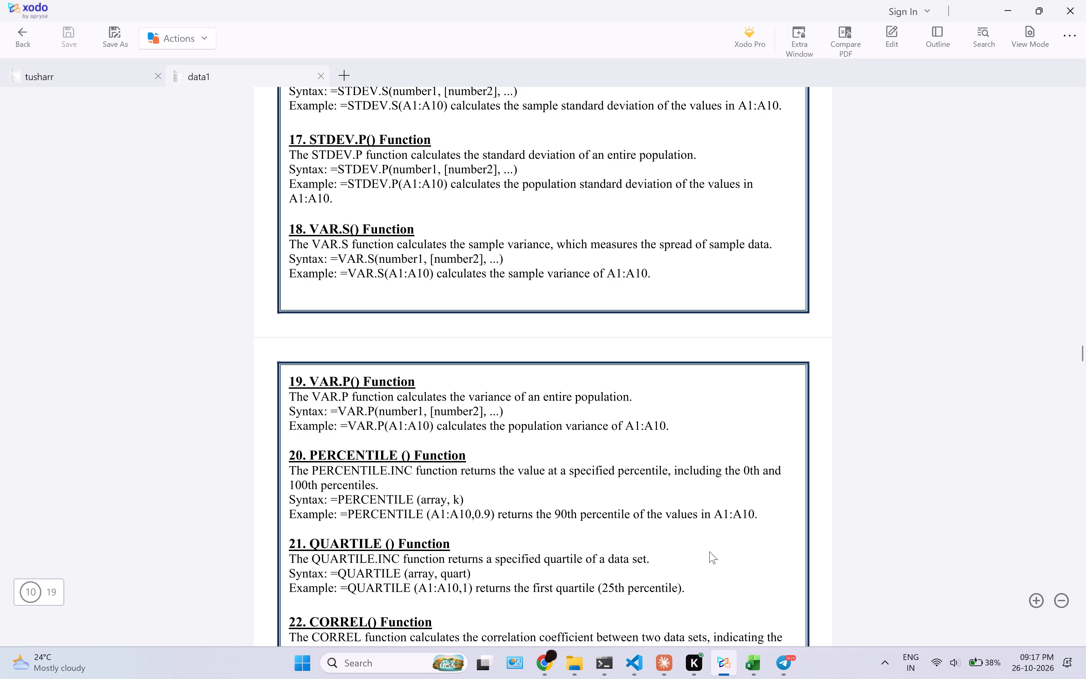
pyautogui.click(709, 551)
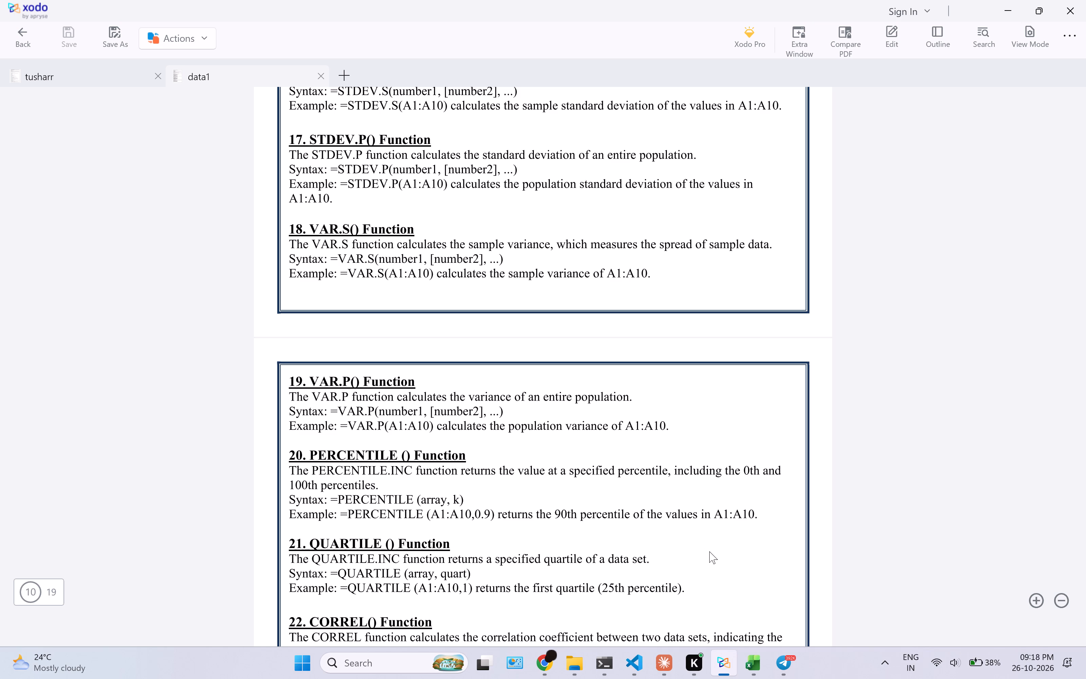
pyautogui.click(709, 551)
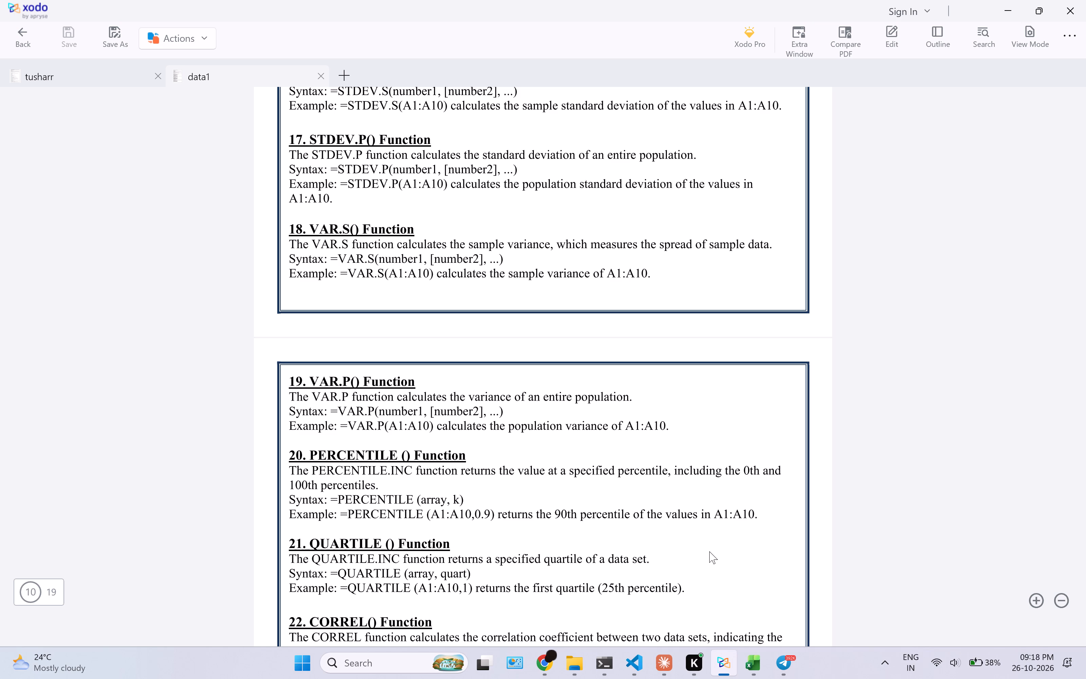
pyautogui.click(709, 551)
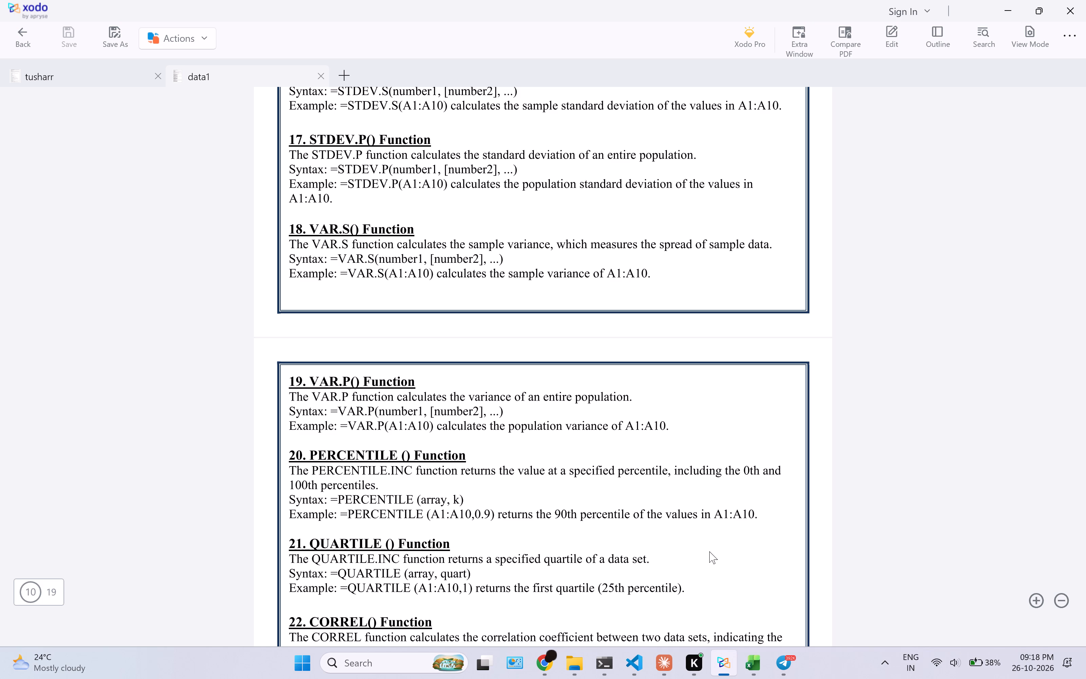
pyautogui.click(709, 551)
# Browse the data1 PDF past the statistical functions to Question 12 on the Database Functions topic.
pyautogui.scroll(-8, 897, 334)
pyautogui.scroll(-2, 858, 375)
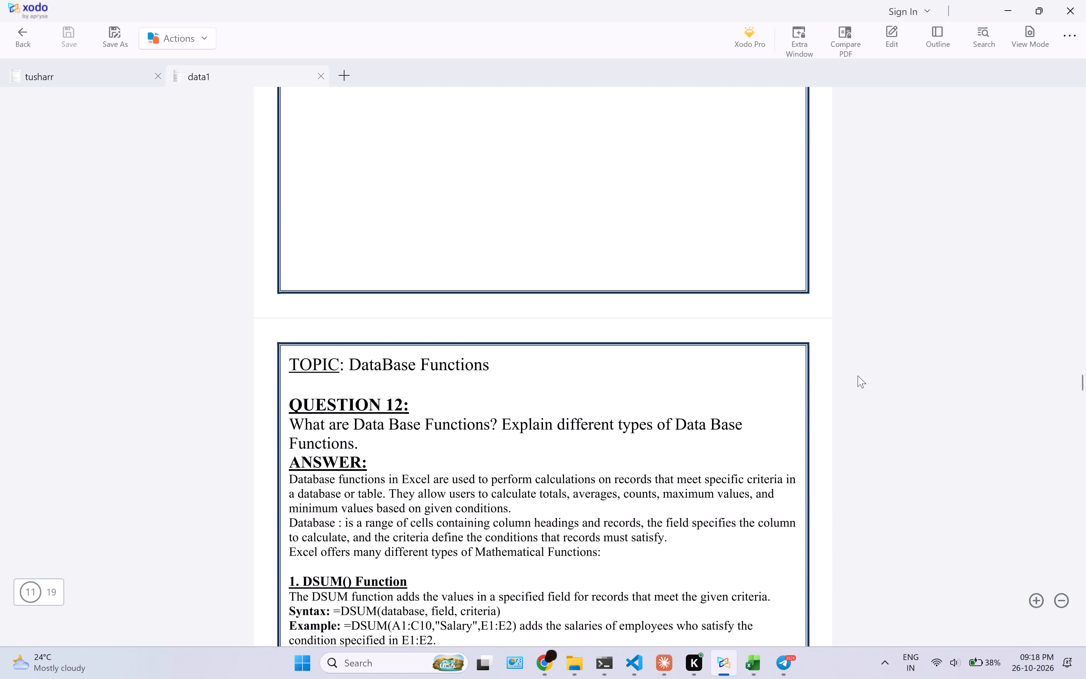
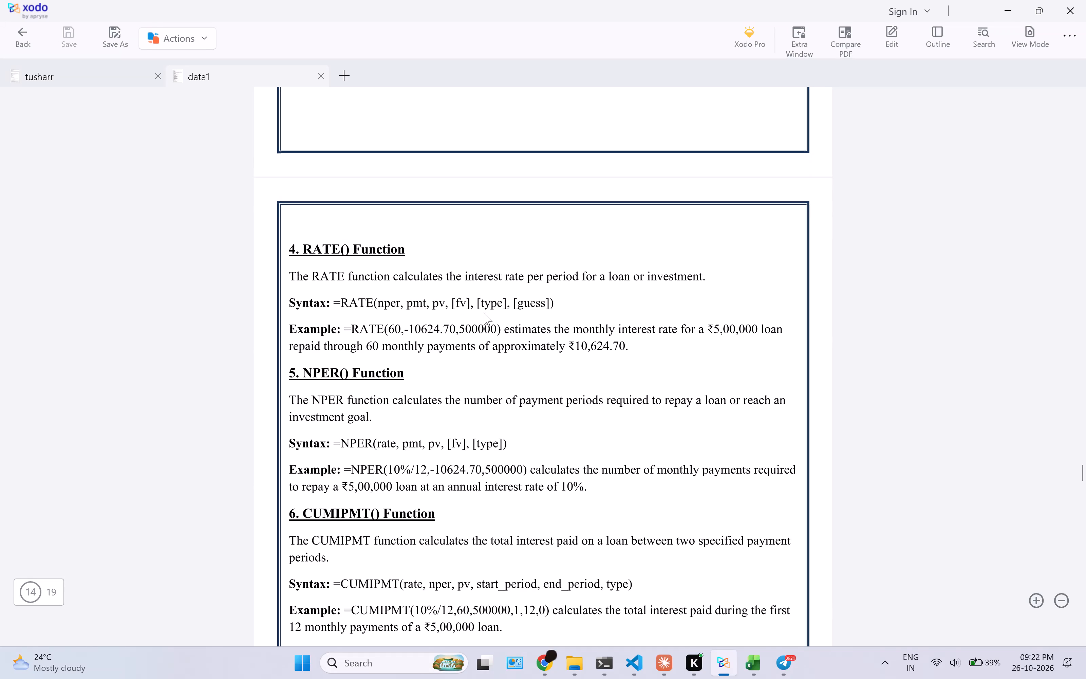
# Copy the example formula RATE(60,-10624.70,500000) from the RATE() Function section of the data1 PDF.
pyautogui.moveTo(503, 331); pyautogui.dragTo(470, 330)
pyautogui.click(495, 330)
pyautogui.moveTo(502, 330); pyautogui.dragTo(354, 326)
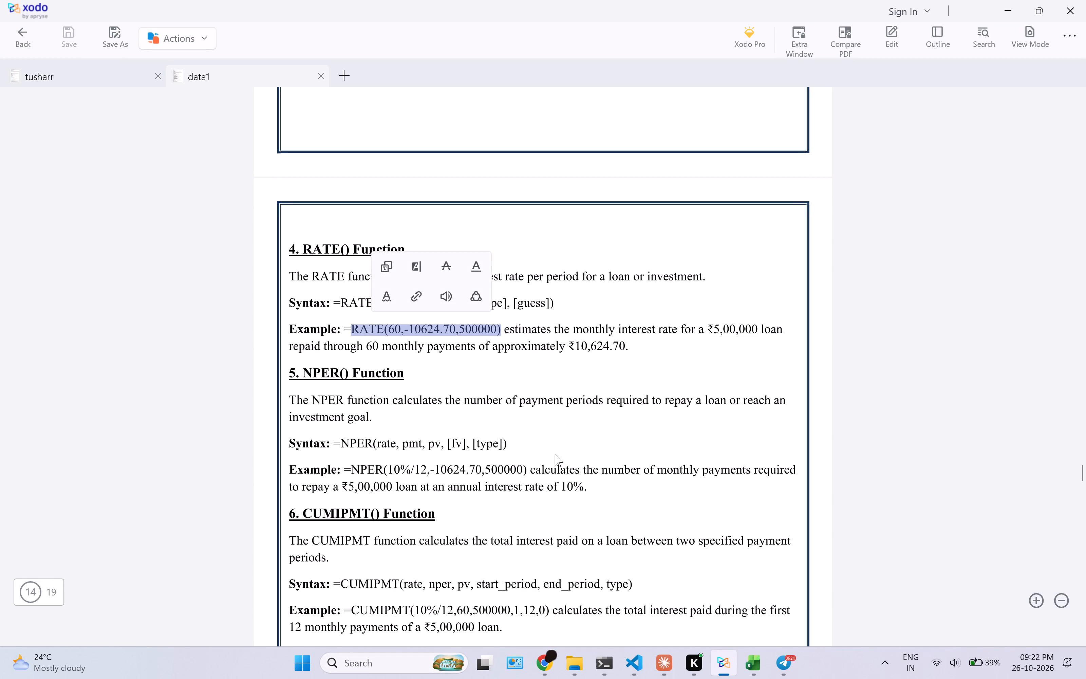
pyautogui.hotkey('ctrl', 'c')
pyautogui.hotkey('ctrl', 'c')
pyautogui.click(404, 337)
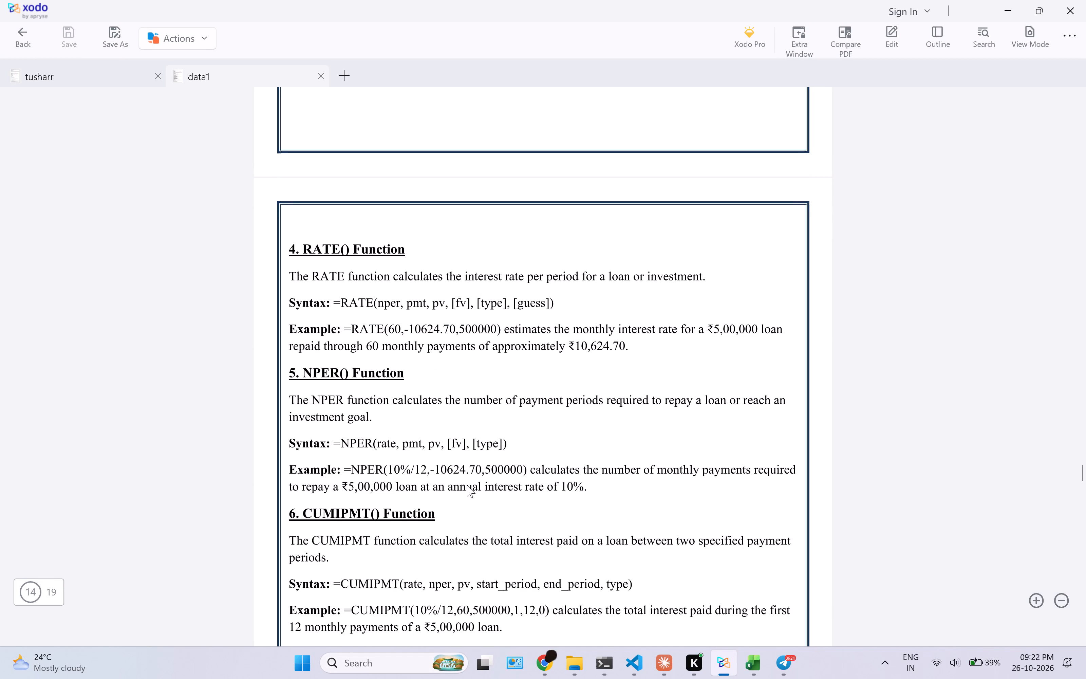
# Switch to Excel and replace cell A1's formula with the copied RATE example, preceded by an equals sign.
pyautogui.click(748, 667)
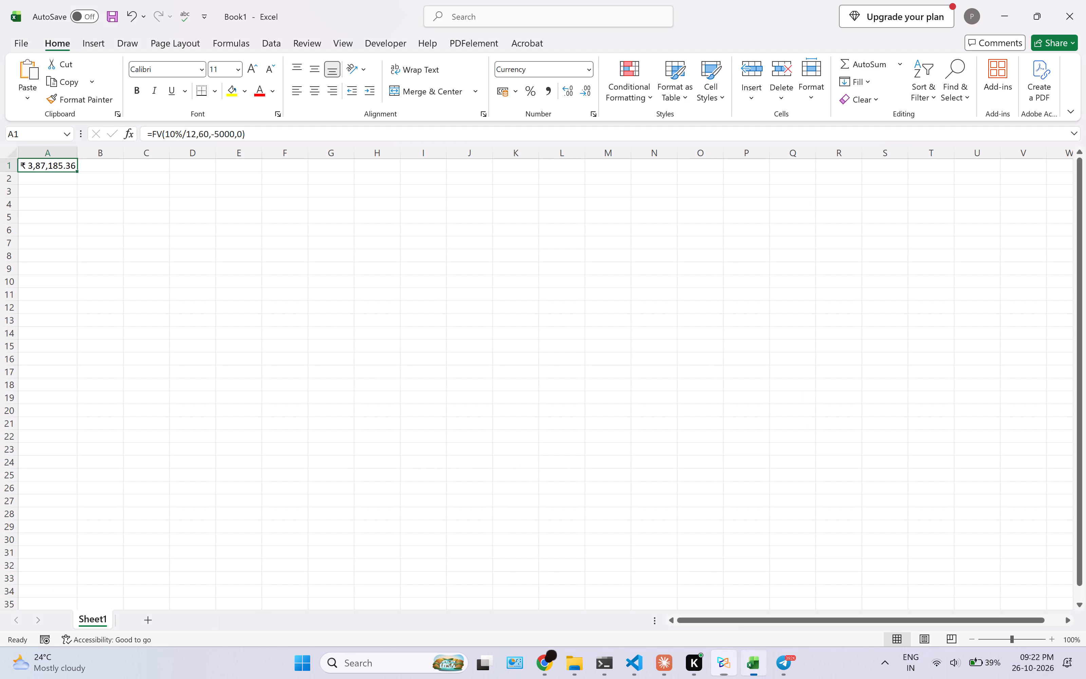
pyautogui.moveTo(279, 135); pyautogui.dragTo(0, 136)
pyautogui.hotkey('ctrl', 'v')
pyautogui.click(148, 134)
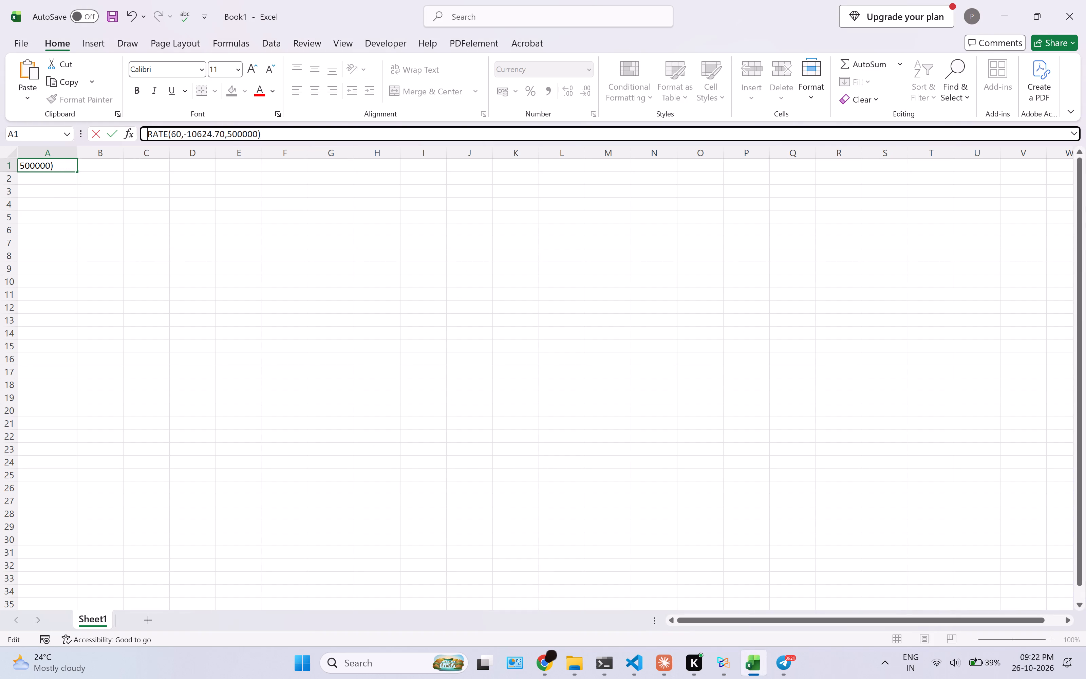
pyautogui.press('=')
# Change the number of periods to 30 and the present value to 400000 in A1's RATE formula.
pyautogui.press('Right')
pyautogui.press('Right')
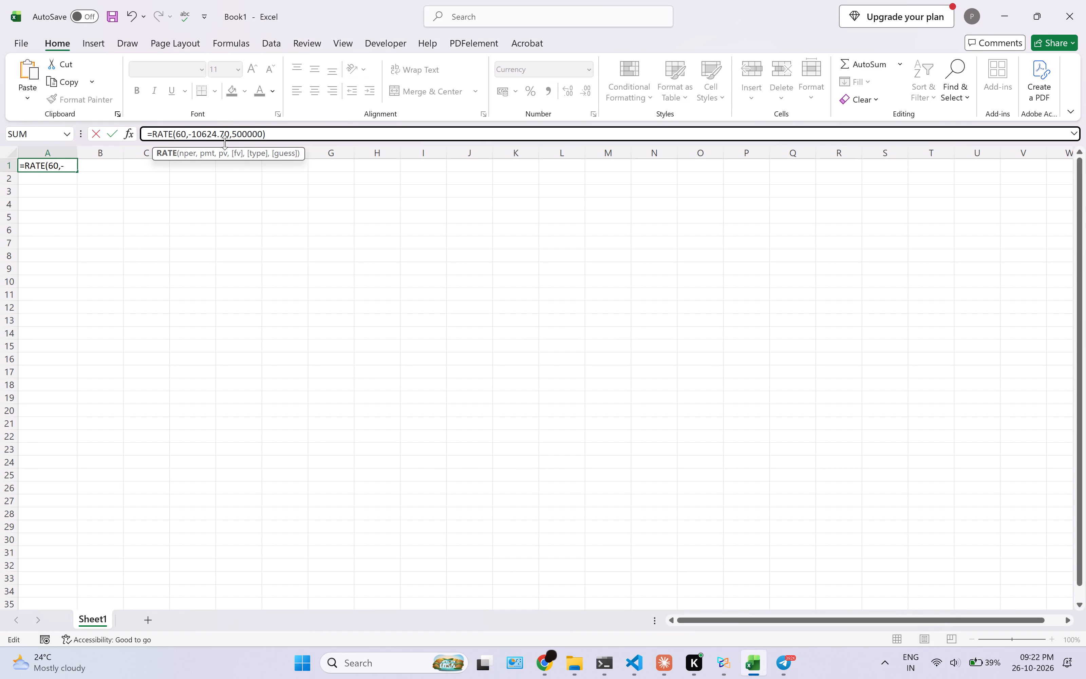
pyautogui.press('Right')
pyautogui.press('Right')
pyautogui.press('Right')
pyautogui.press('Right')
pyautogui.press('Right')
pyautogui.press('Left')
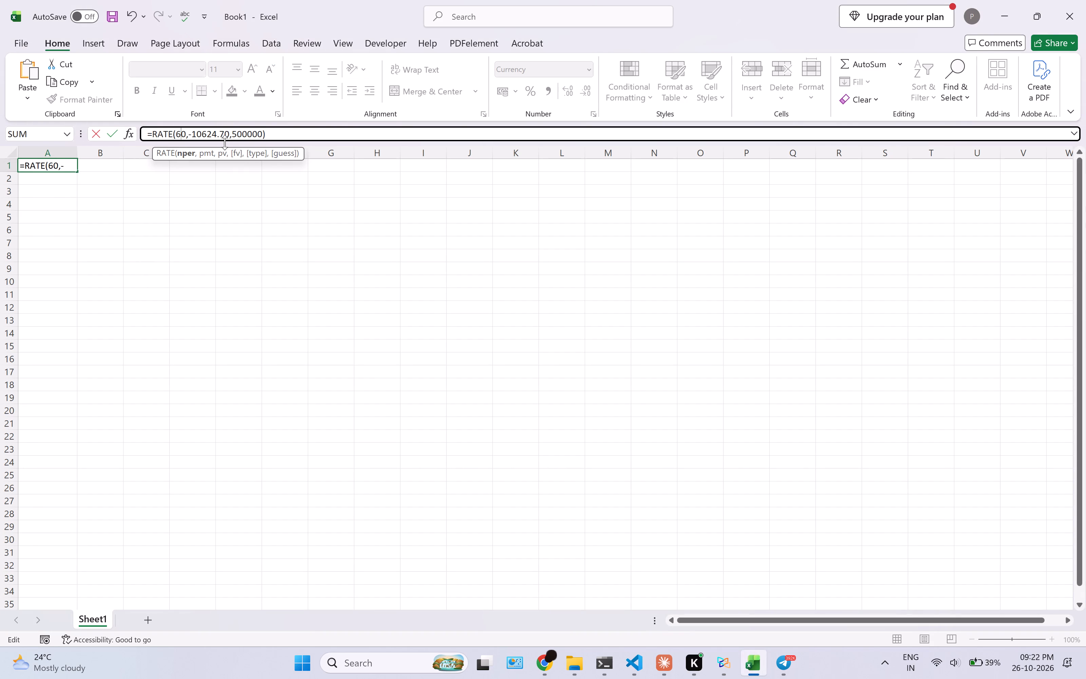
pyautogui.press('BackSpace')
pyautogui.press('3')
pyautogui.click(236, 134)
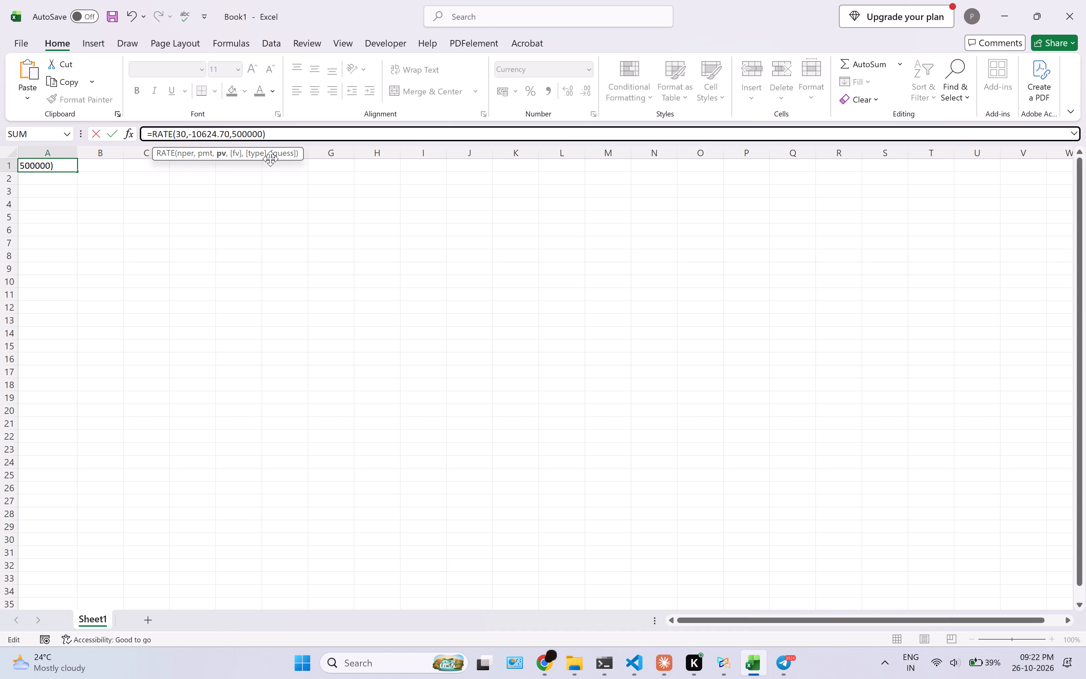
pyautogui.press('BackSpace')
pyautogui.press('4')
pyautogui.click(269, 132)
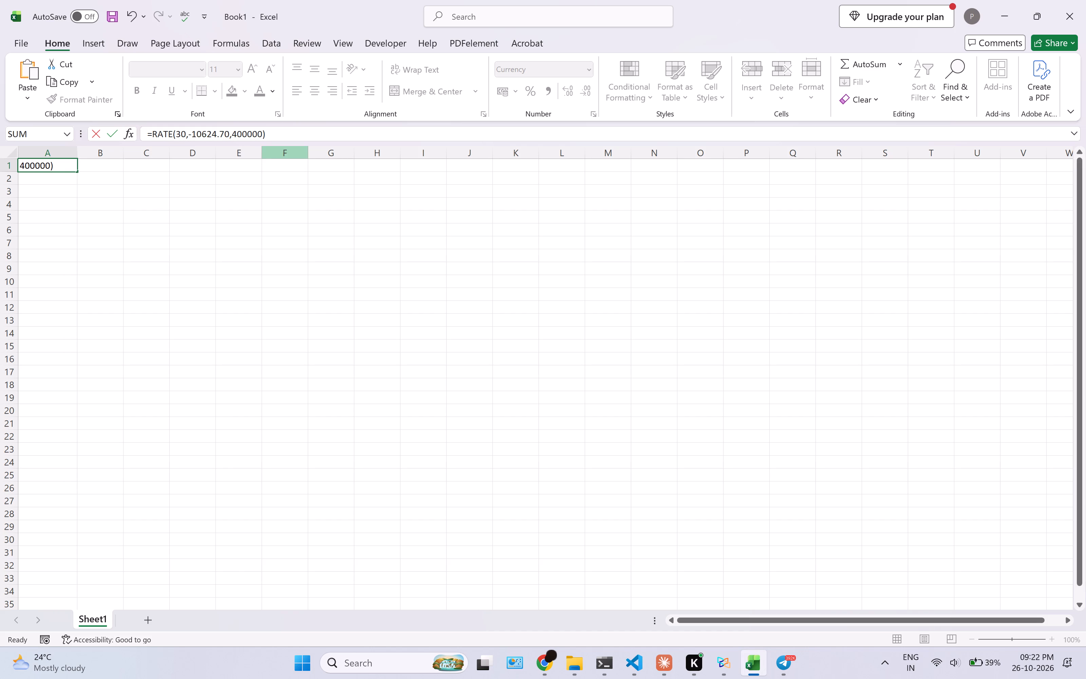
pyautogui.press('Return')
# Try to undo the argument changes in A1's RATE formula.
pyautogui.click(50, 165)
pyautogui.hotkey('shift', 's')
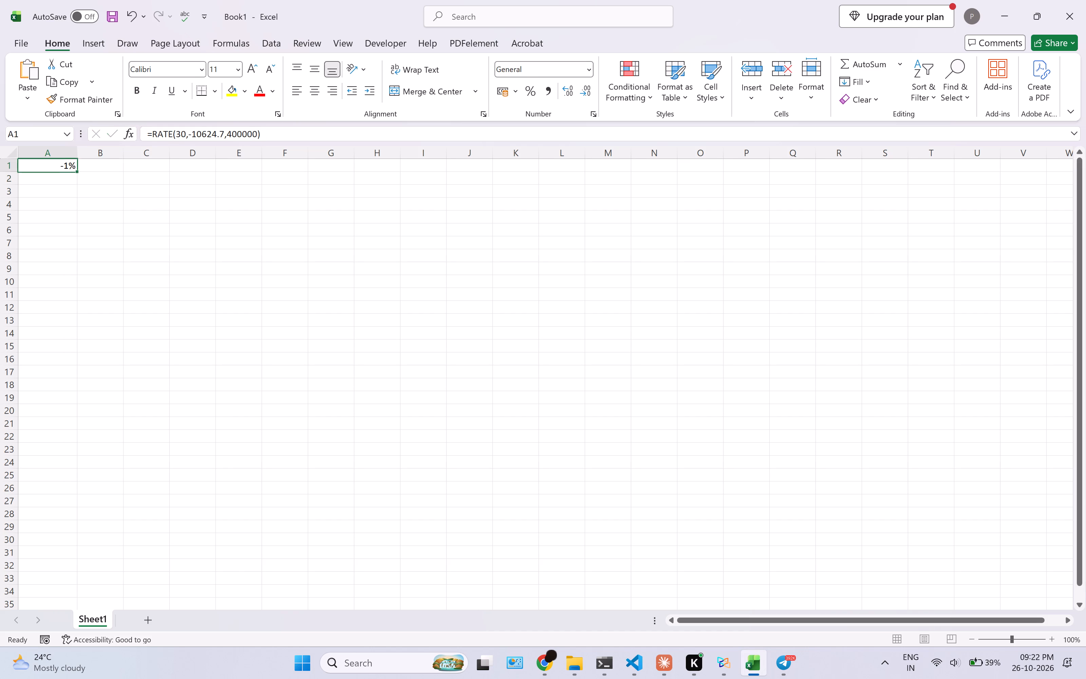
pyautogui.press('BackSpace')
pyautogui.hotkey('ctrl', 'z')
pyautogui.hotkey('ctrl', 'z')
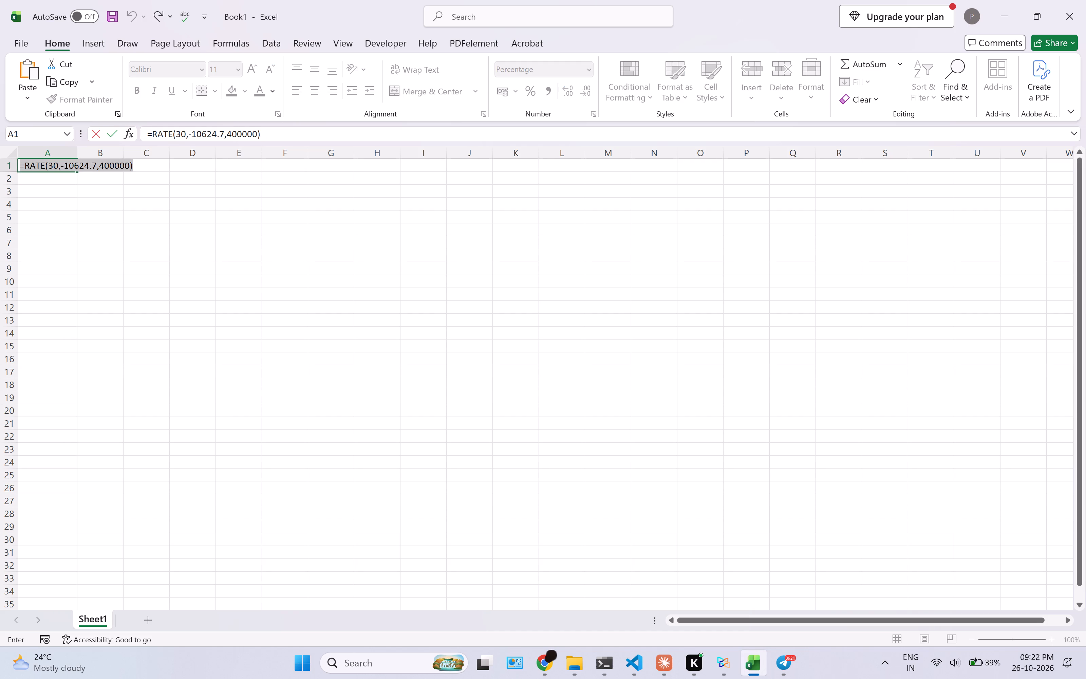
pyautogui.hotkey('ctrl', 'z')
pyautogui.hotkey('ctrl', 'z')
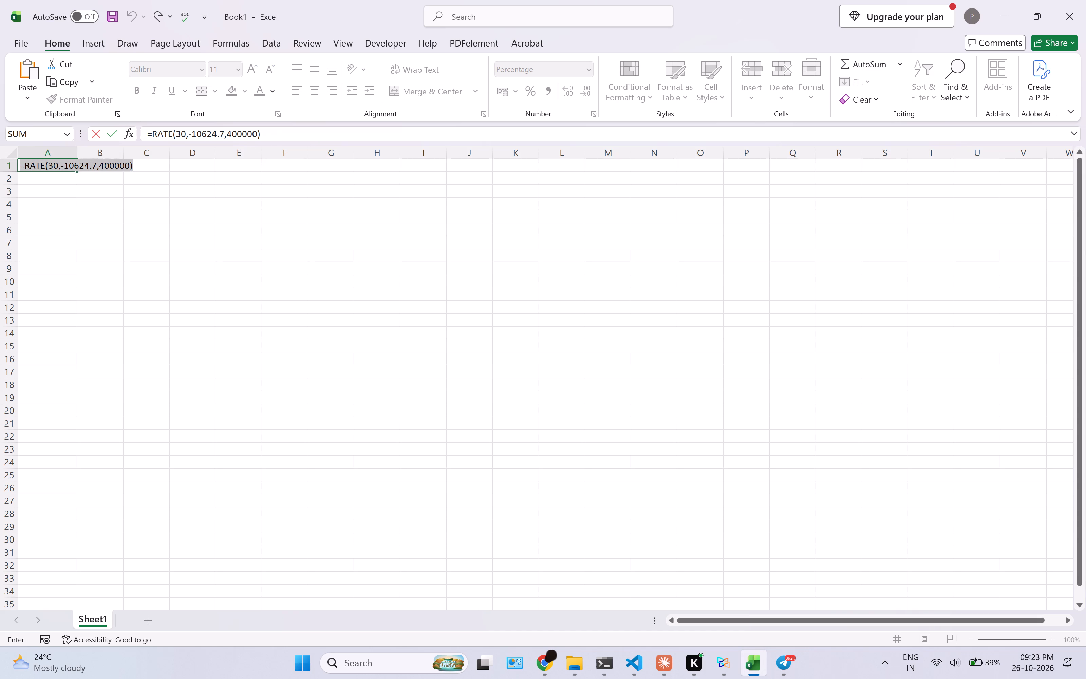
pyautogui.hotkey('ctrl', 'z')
# Replace A1's formula with the copied example as =RATE(60,-10624.70,500000) and select the cell.
pyautogui.click(277, 139)
pyautogui.moveTo(277, 139); pyautogui.dragTo(55, 135)
pyautogui.hotkey('ctrl', 'v')
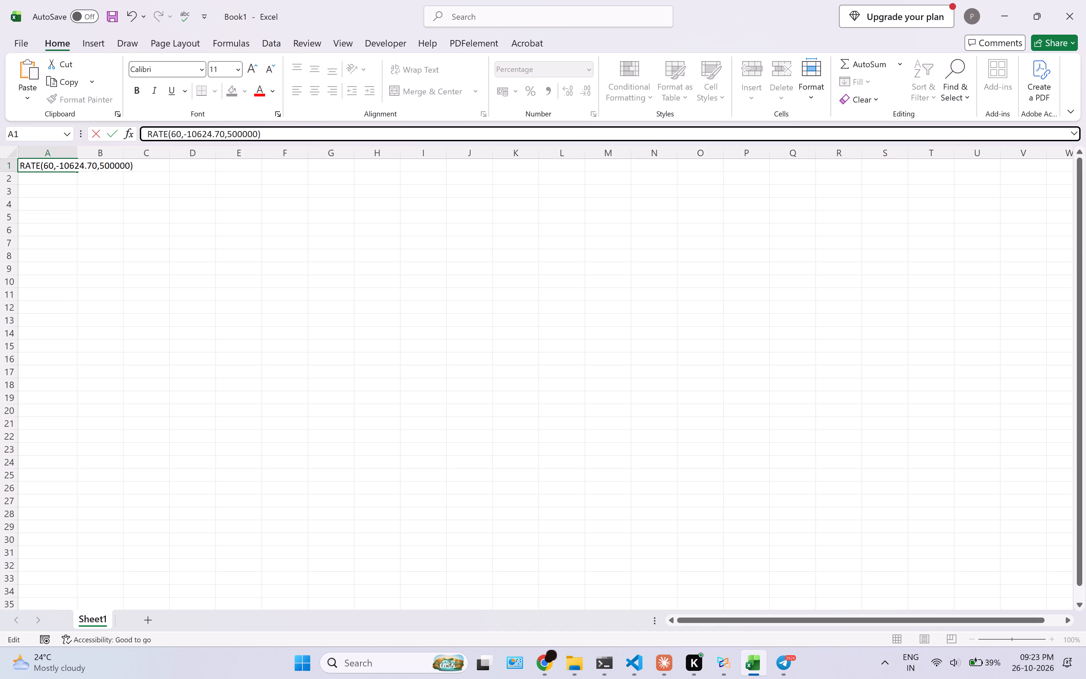
pyautogui.click(146, 143)
pyautogui.click(146, 135)
pyautogui.press('=')
pyautogui.click(293, 136)
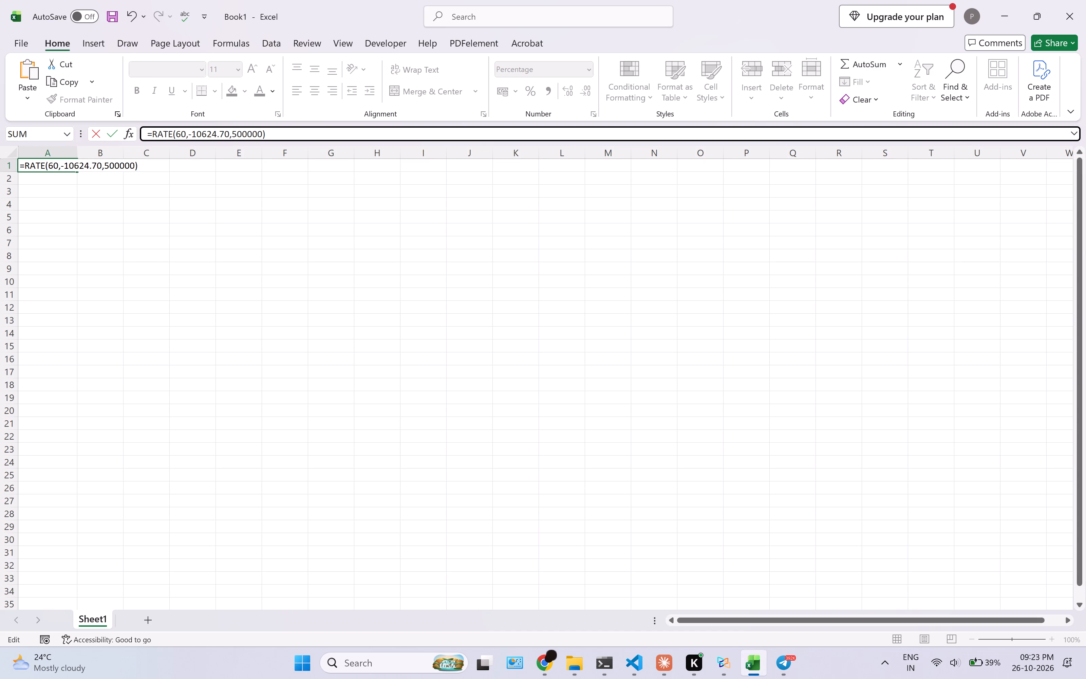
pyautogui.press('Return')
pyautogui.click(45, 170)
pyautogui.click(45, 167)
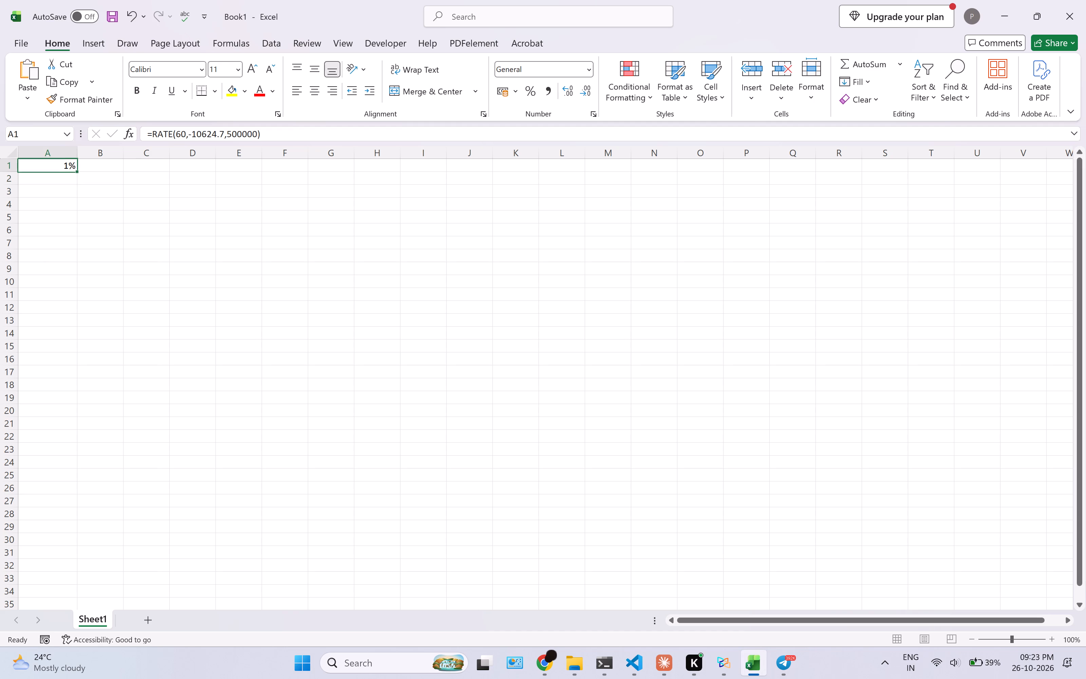
pyautogui.press('shift+super+s')
pyautogui.press('Escape')
# Set the number of periods in A1's RATE formula to 120.
pyautogui.click(184, 131)
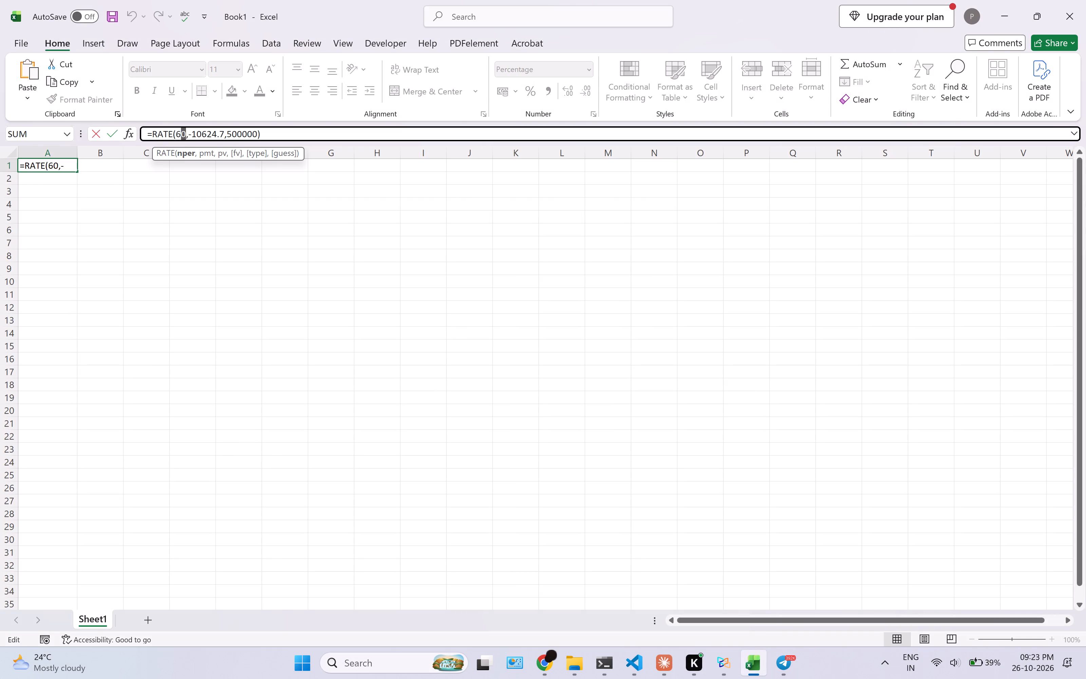
pyautogui.press('BackSpace')
pyautogui.press('BackSpace')
pyautogui.write('120')
pyautogui.click(257, 249)
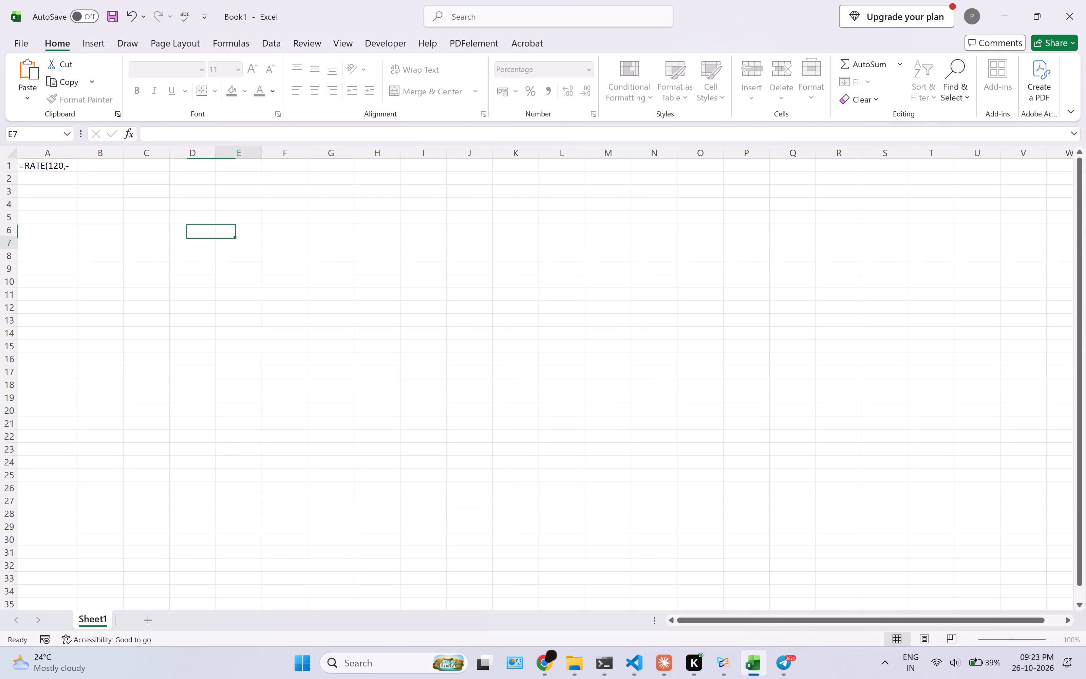
# Capture and copy a screenshot of the full RATE formula in the formula bar together with cell A1's result.
pyautogui.click(24, 160)
pyautogui.press('shift+super+s')
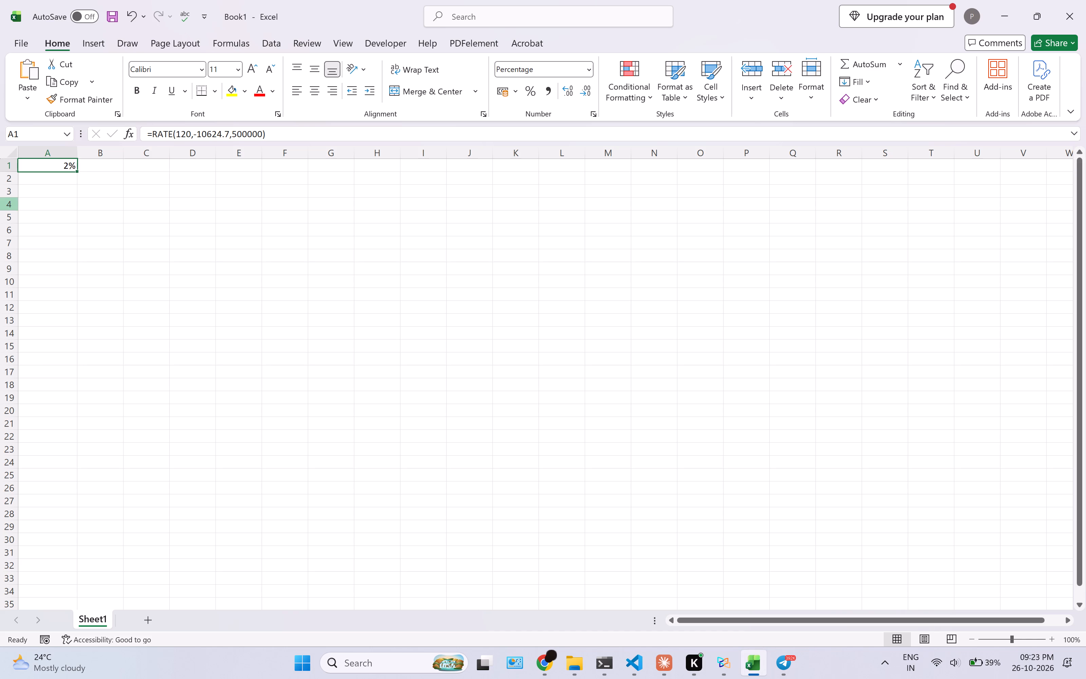
pyautogui.moveTo(0, 120); pyautogui.dragTo(255, 200)
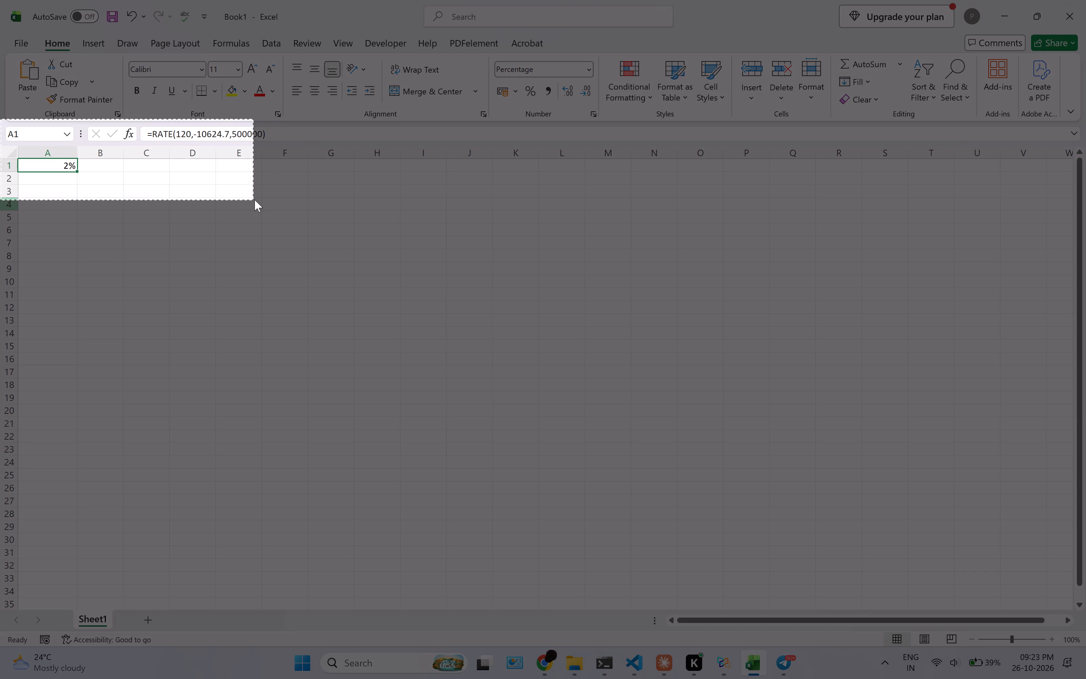
pyautogui.moveTo(255, 200); pyautogui.dragTo(271, 178)
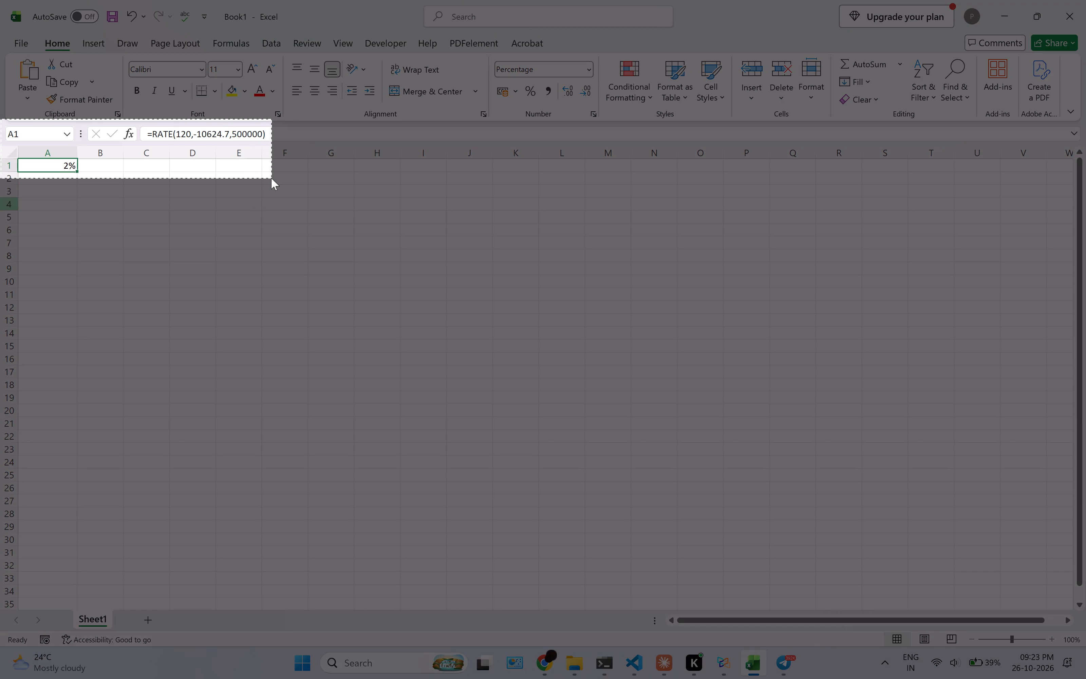
pyautogui.moveTo(128, 118); pyautogui.dragTo(128, 123)
pyautogui.hotkey('ctrl', 'c')
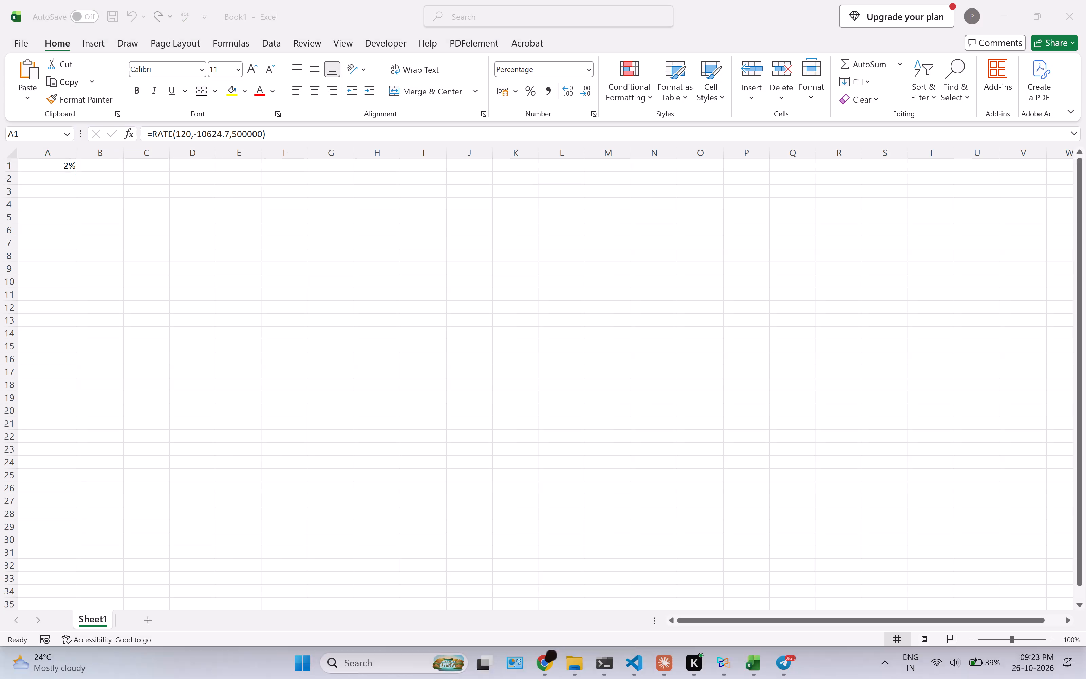
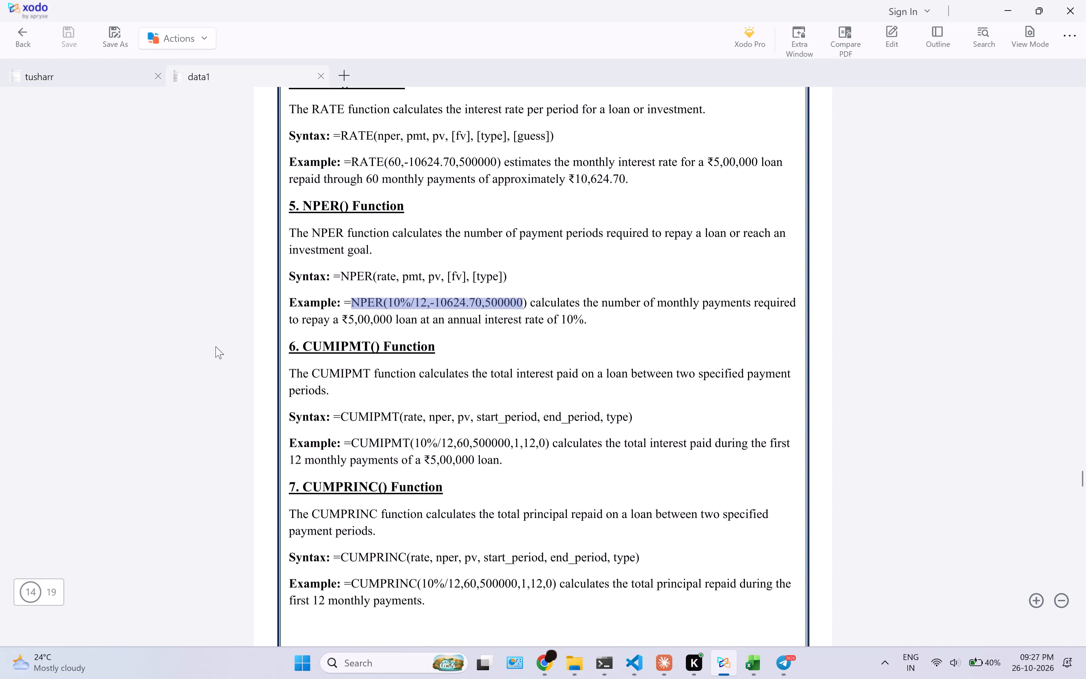
# Copy the example CUMIPMT(10%/12,60,500000,1,12,0) from the data1 PDF and switch to the Excel worksheet.
pyautogui.click(399, 428)
pyautogui.moveTo(551, 439); pyautogui.dragTo(448, 447)
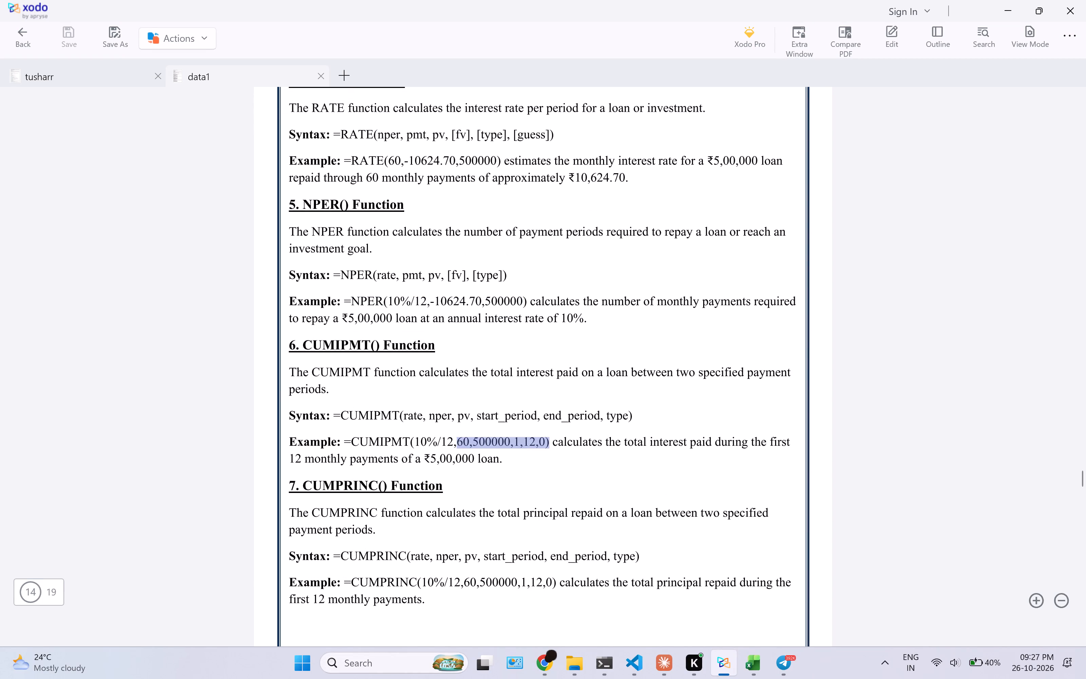
pyautogui.moveTo(448, 447); pyautogui.dragTo(352, 441)
pyautogui.hotkey('ctrl', 'c')
pyautogui.hotkey('ctrl', 'c')
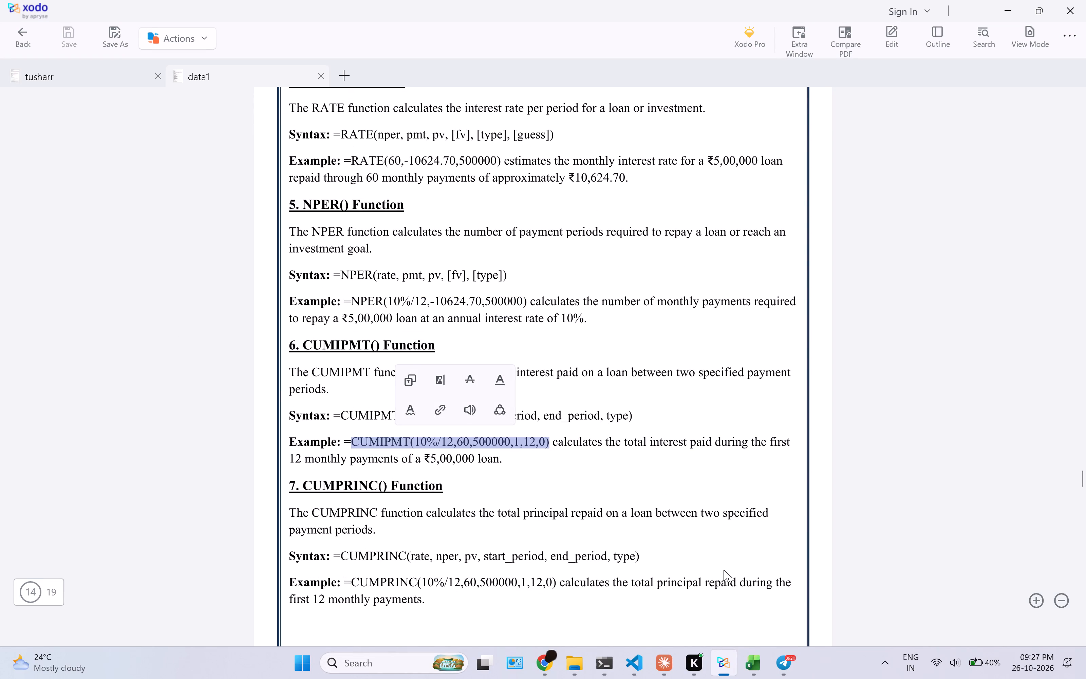
pyautogui.click(759, 678)
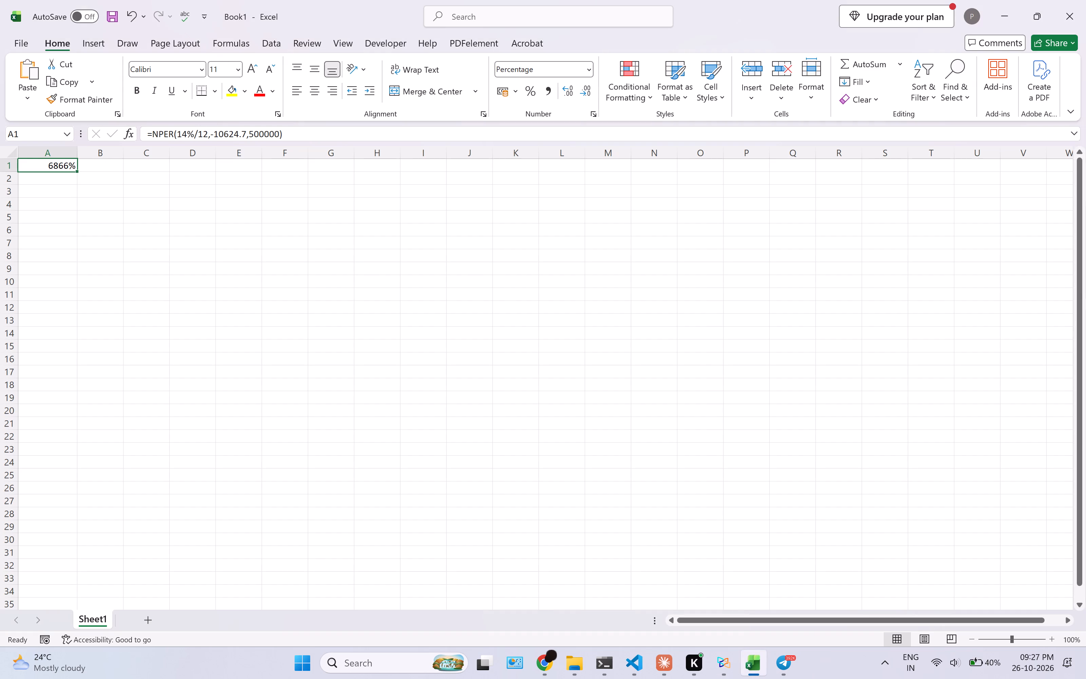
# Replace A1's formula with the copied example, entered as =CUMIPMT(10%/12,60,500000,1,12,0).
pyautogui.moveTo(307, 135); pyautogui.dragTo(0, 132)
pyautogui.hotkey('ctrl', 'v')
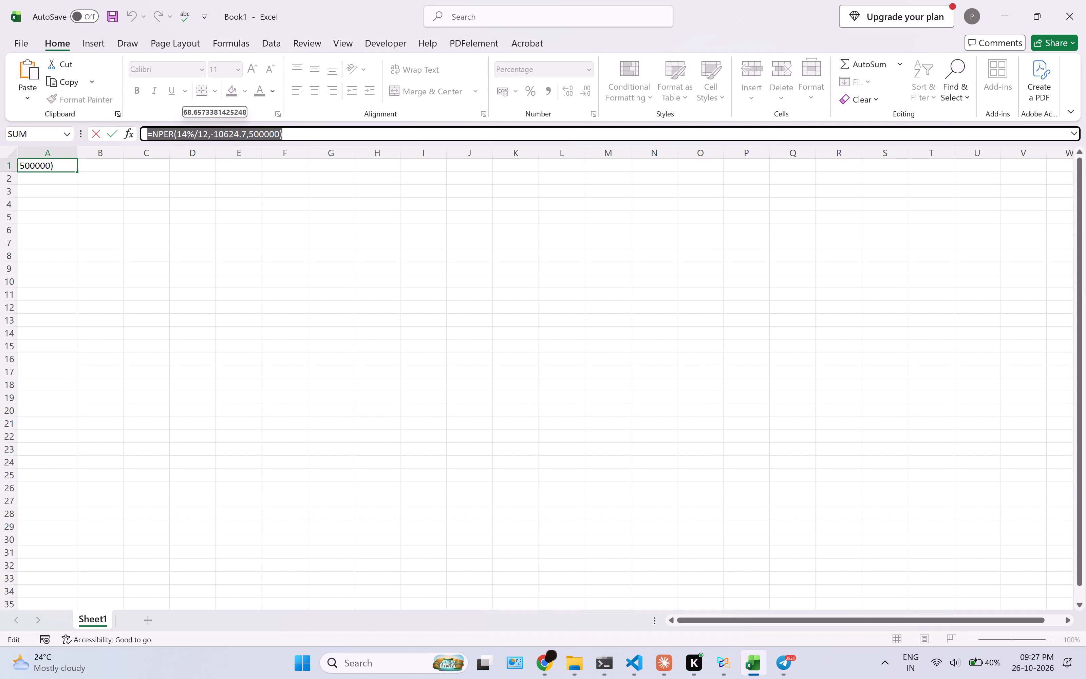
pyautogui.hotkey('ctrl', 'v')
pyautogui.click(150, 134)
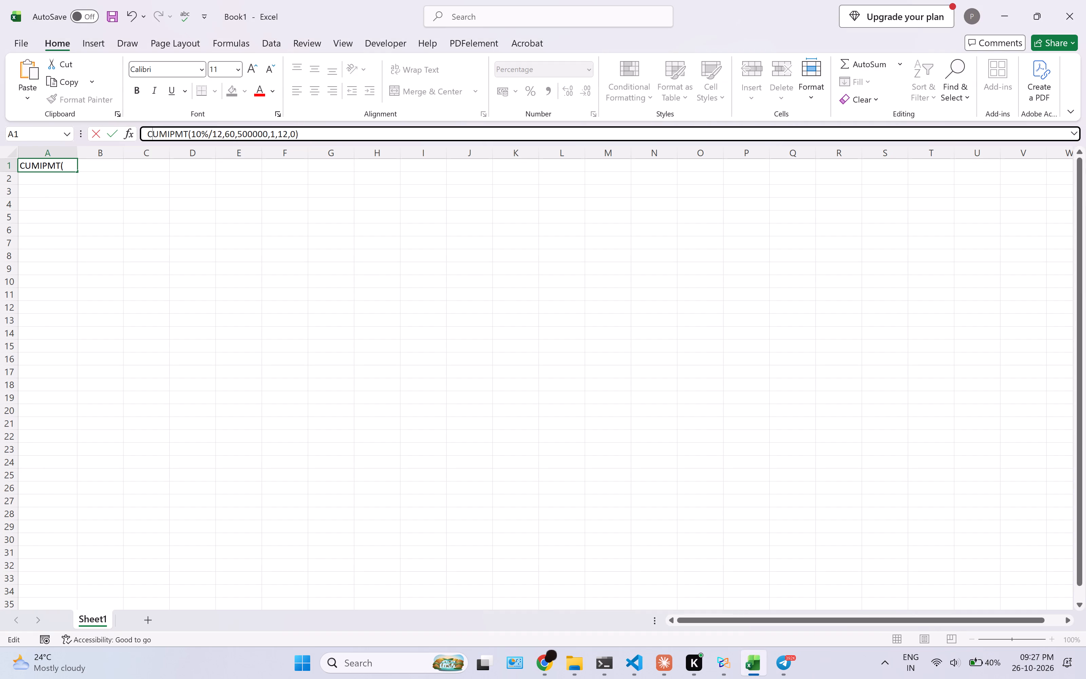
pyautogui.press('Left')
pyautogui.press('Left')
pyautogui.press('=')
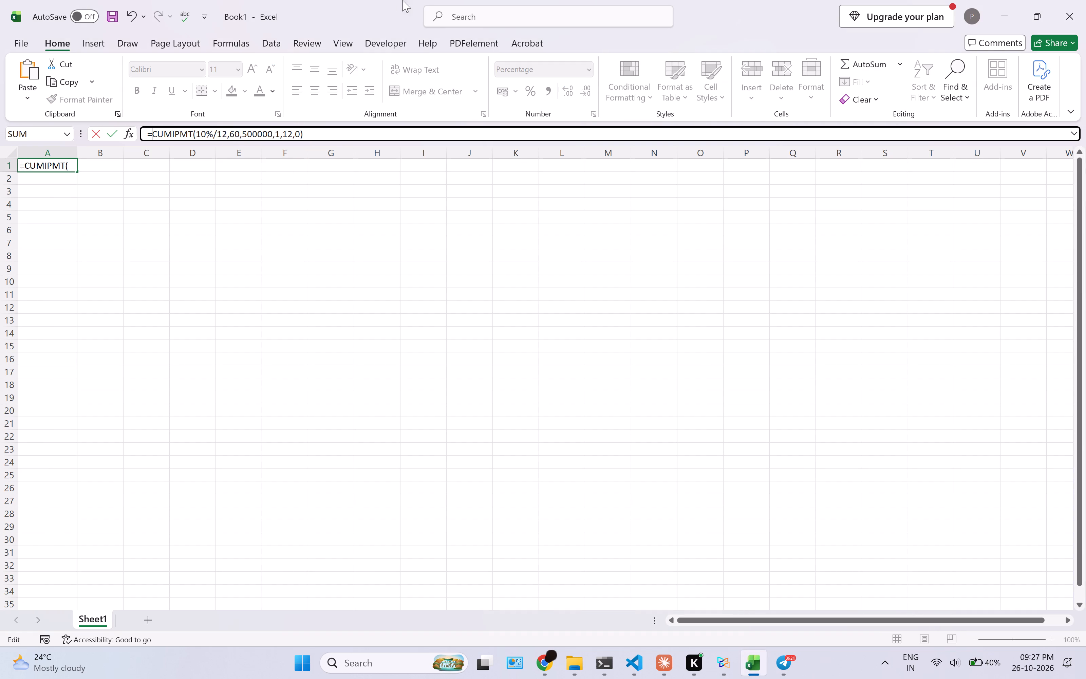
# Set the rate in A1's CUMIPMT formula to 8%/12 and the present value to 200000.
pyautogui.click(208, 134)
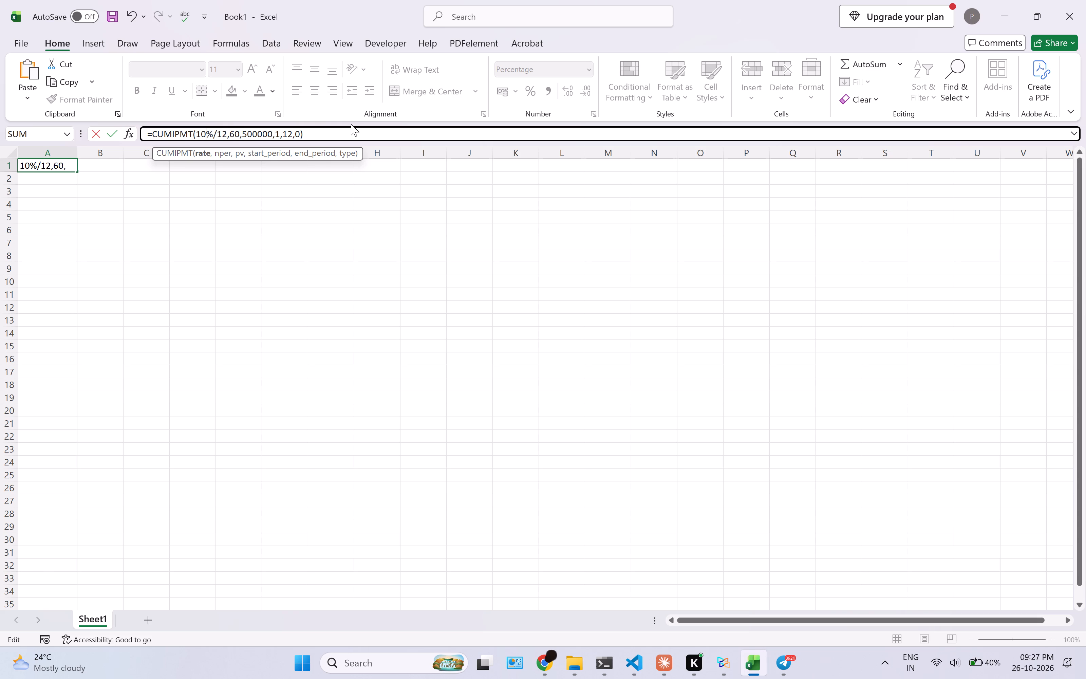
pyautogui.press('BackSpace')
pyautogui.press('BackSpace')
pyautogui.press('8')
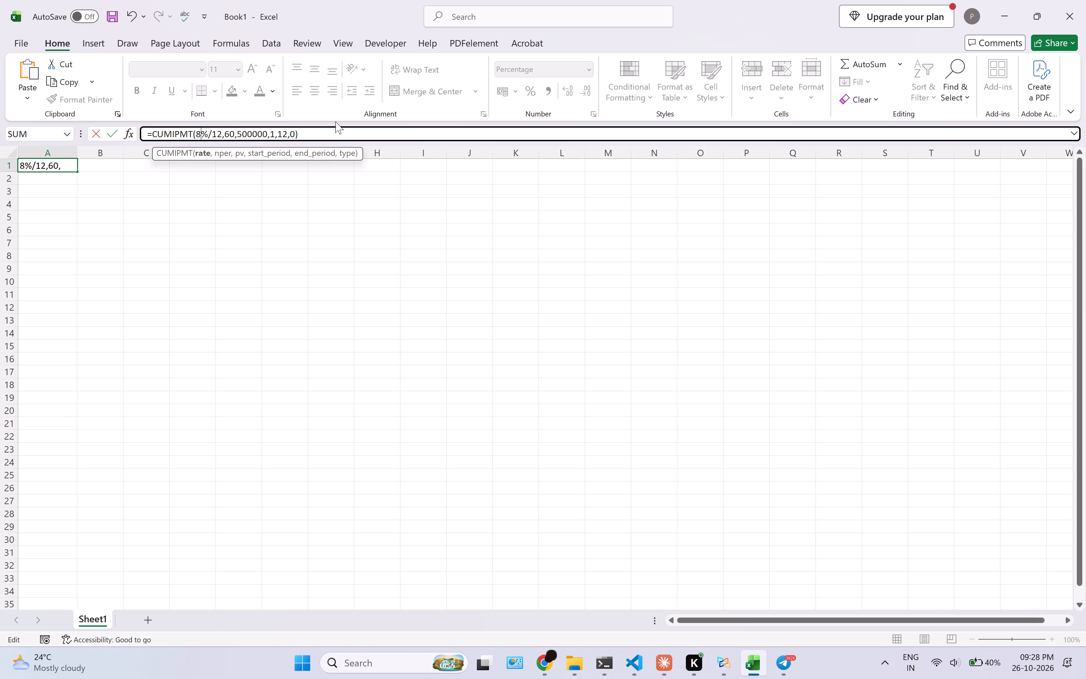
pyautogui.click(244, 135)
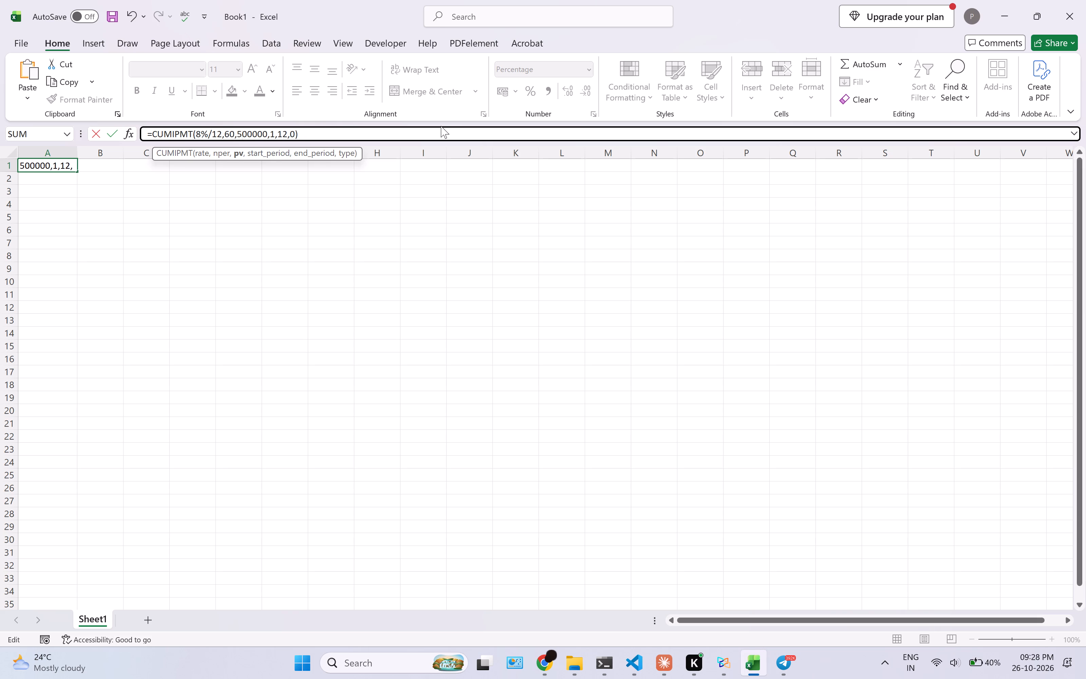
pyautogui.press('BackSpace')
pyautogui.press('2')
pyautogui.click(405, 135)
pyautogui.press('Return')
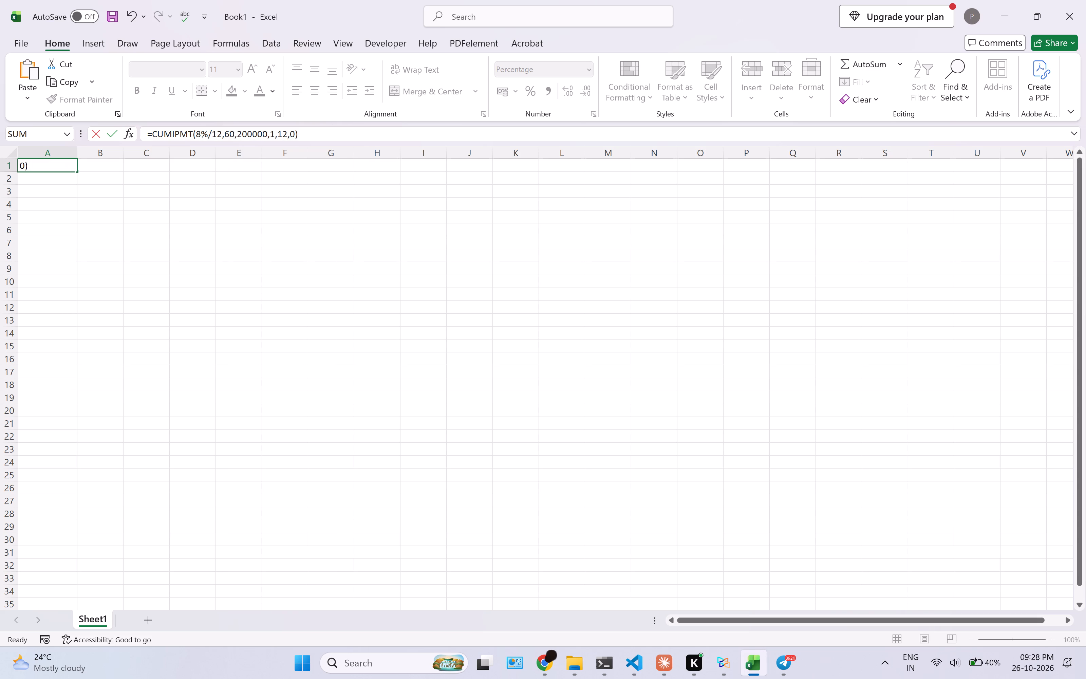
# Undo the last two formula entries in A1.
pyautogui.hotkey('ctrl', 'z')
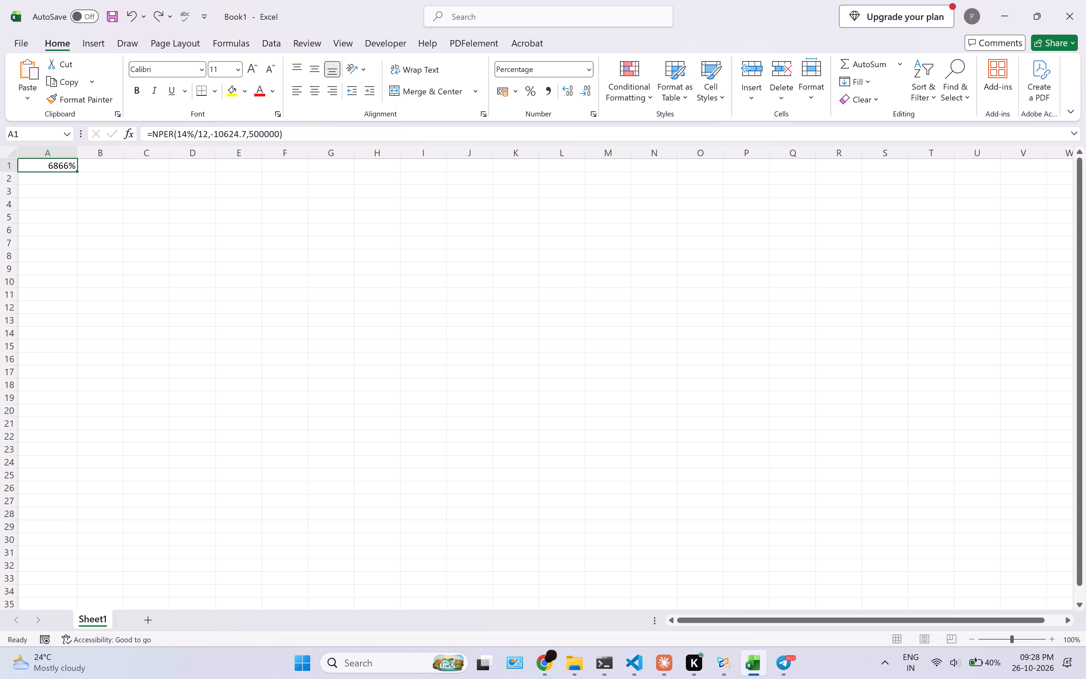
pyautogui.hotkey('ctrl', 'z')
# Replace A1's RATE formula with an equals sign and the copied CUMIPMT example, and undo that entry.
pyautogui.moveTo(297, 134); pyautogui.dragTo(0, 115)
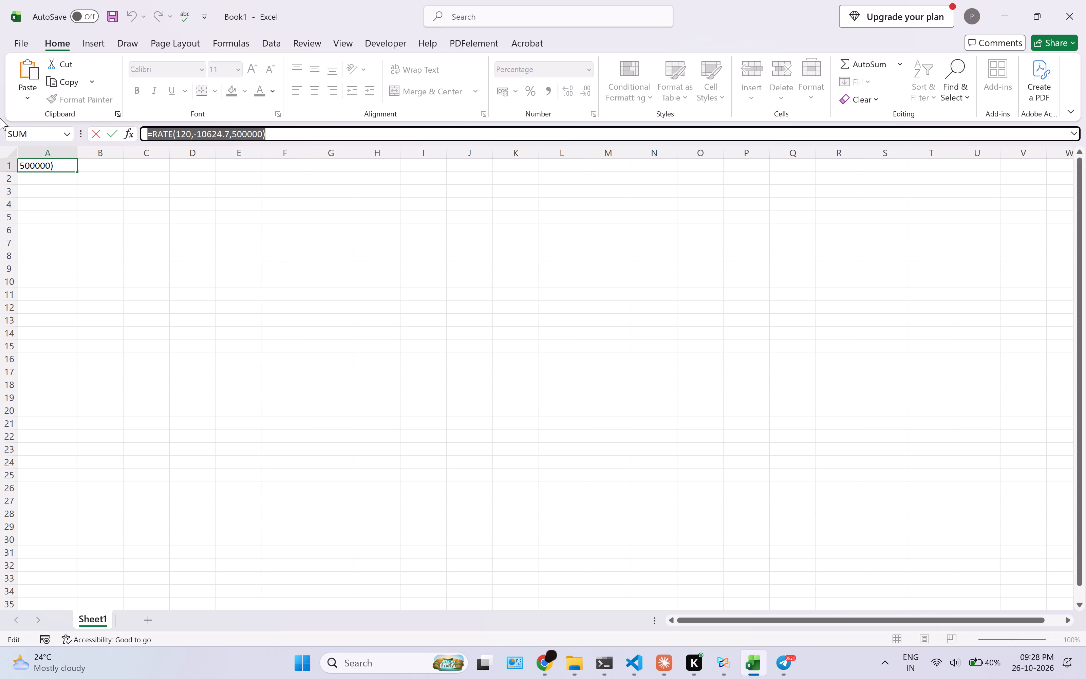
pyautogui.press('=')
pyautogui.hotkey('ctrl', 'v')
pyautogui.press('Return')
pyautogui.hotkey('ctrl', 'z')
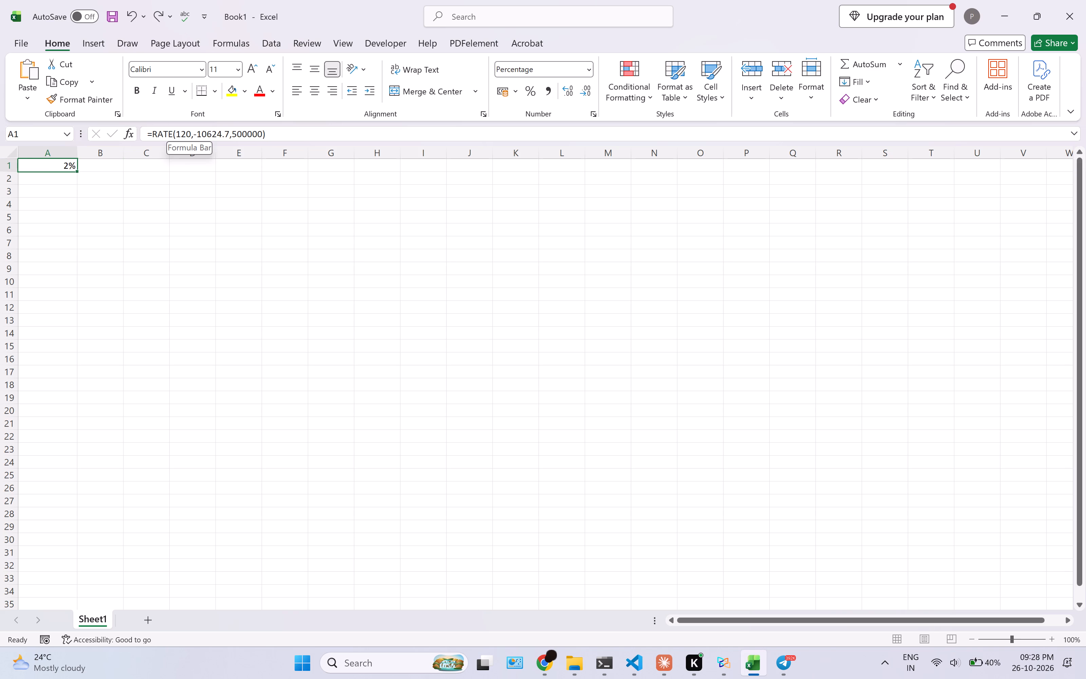
# Replace A1's RATE formula with the copied example as =CUMIPMT(10%/12,60,500000,1,12,0).
pyautogui.moveTo(275, 137); pyautogui.dragTo(0, 157)
pyautogui.hotkey('ctrl', 'v')
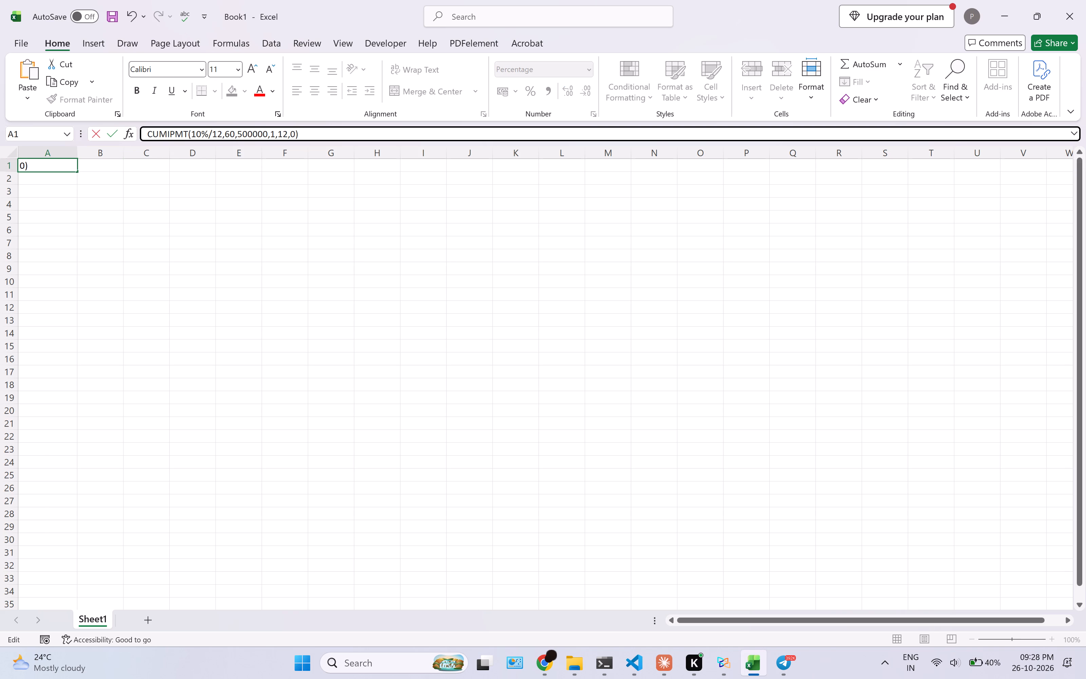
pyautogui.click(144, 136)
pyautogui.press('=')
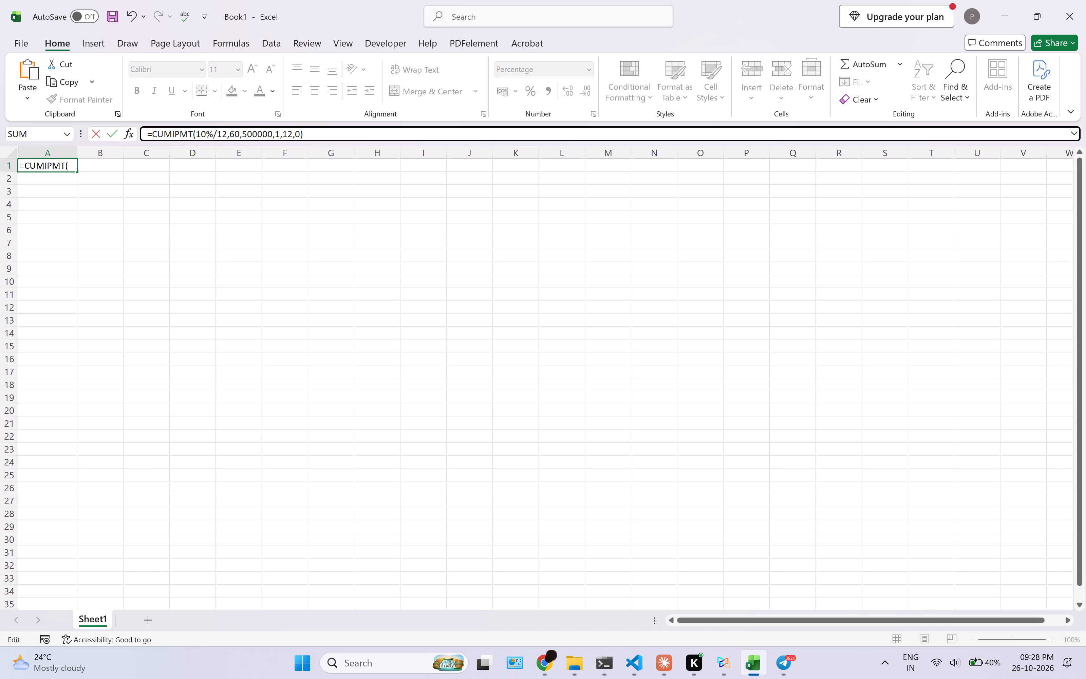
# Set the rate argument in A1's CUMIPMT formula to 10%/120 and select the cell.
pyautogui.click(315, 135)
pyautogui.click(224, 133)
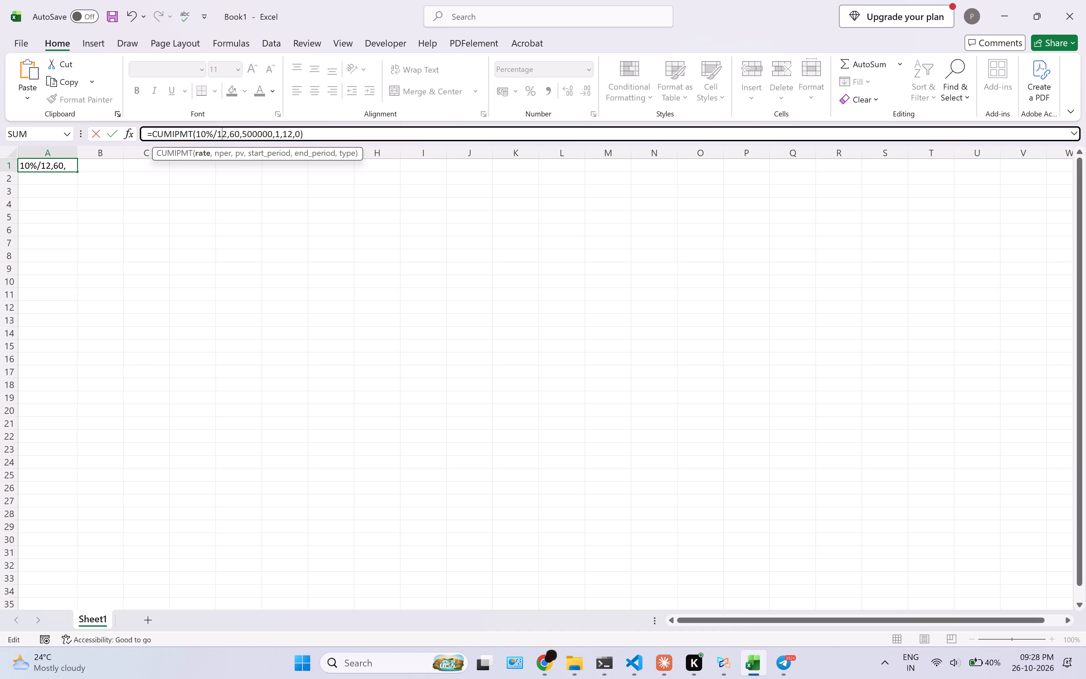
pyautogui.press('Down')
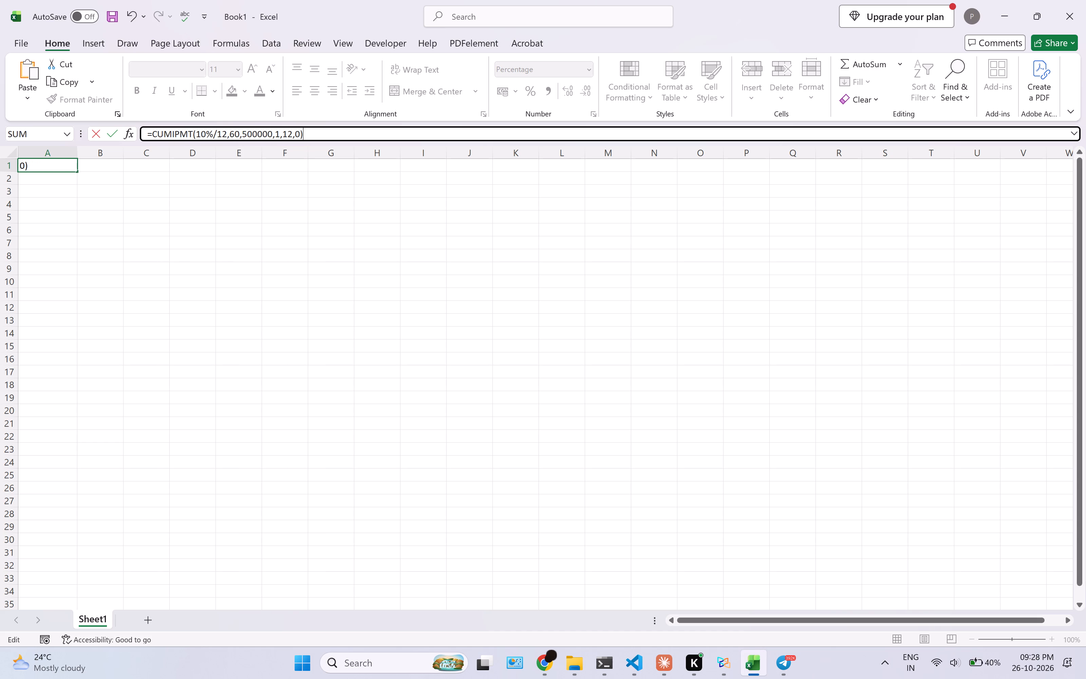
pyautogui.click(226, 134)
pyautogui.press('0')
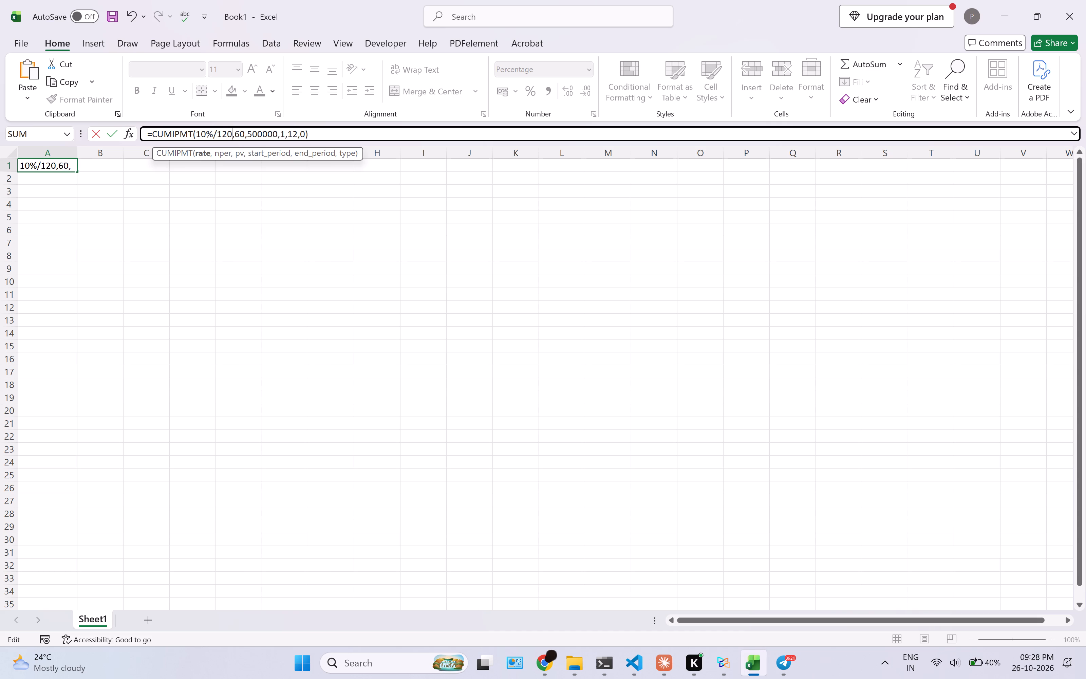
pyautogui.press('Return')
pyautogui.click(176, 136)
pyautogui.click(36, 173)
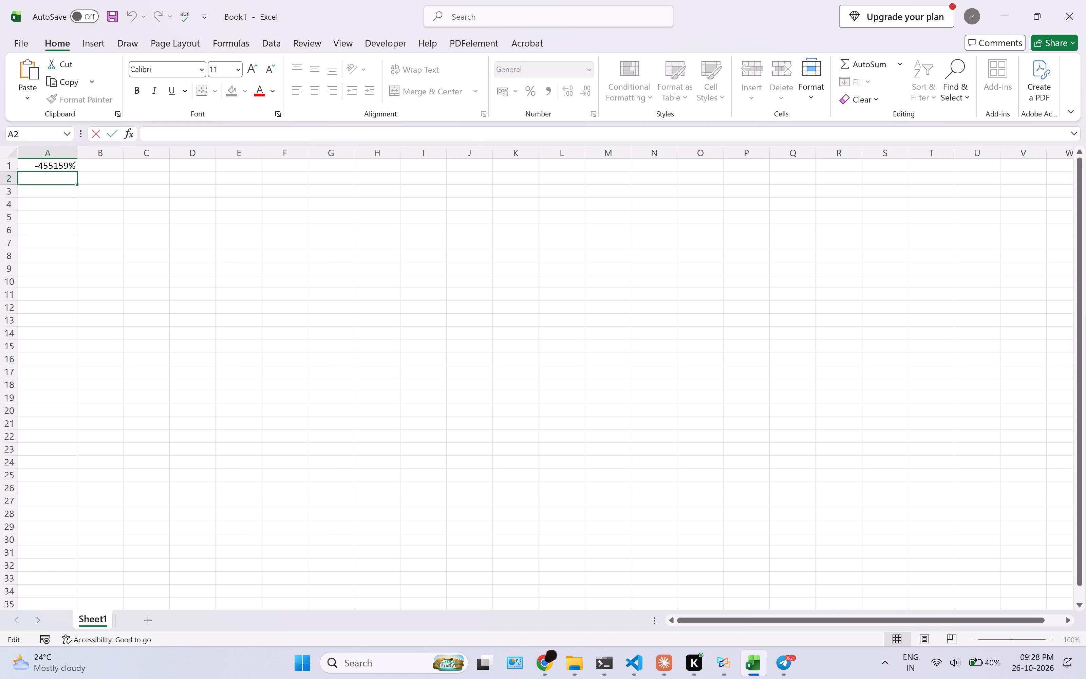
pyautogui.click(53, 166)
# Capture and copy a screenshot of the full CUMIPMT formula in the formula bar together with cell A1's result.
pyautogui.press('shift+super+s')
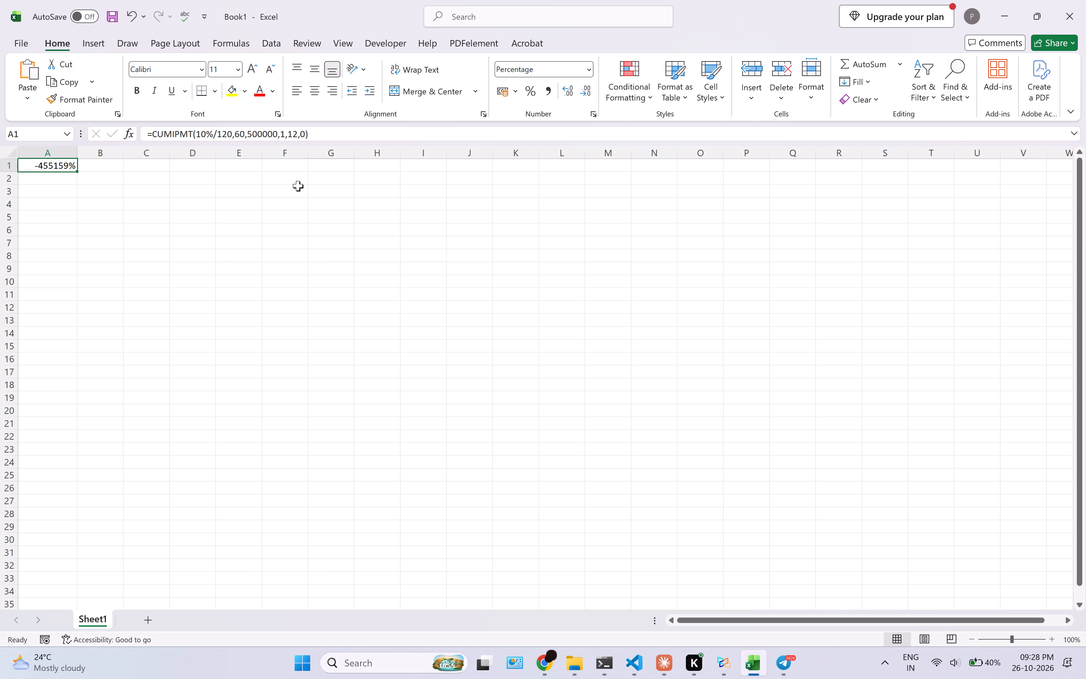
pyautogui.moveTo(0, 122); pyautogui.dragTo(262, 198)
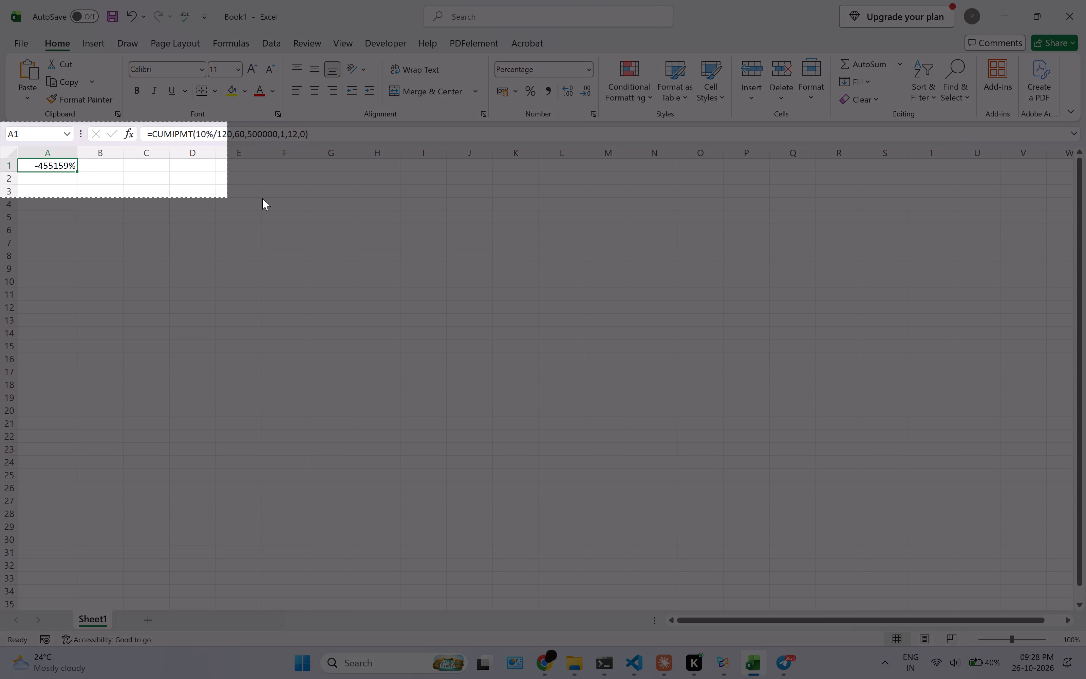
pyautogui.moveTo(262, 198); pyautogui.dragTo(313, 193)
pyautogui.hotkey('ctrl', 'c')
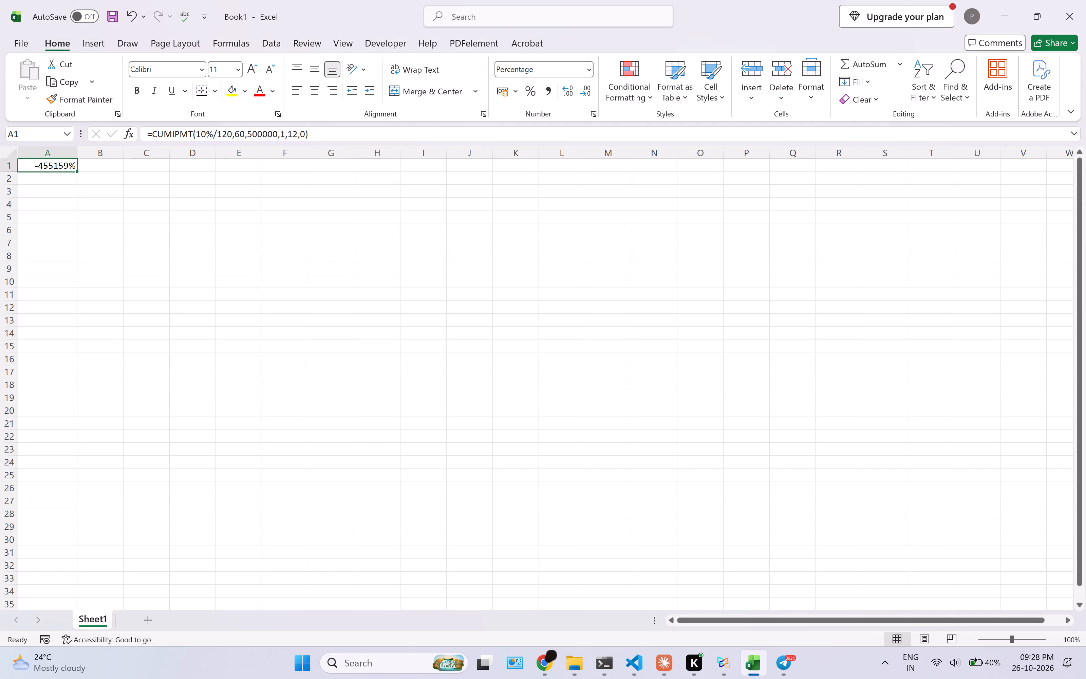
pyautogui.moveTo(745, 665); pyautogui.dragTo(739, 671)
pyautogui.click(734, 678)
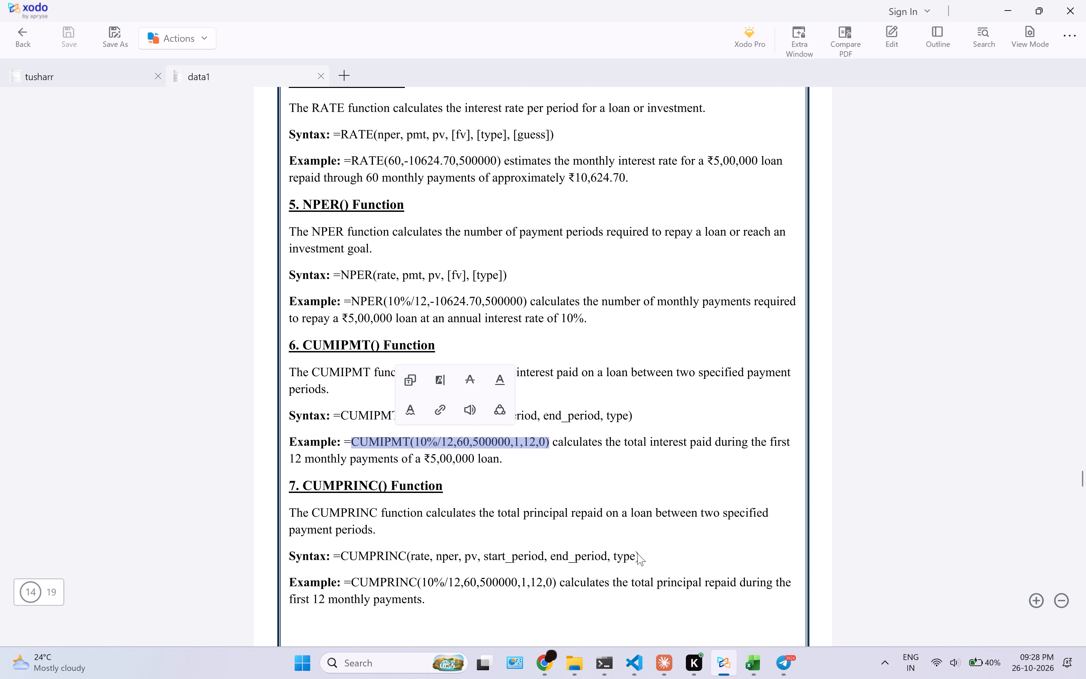
pyautogui.click(621, 534)
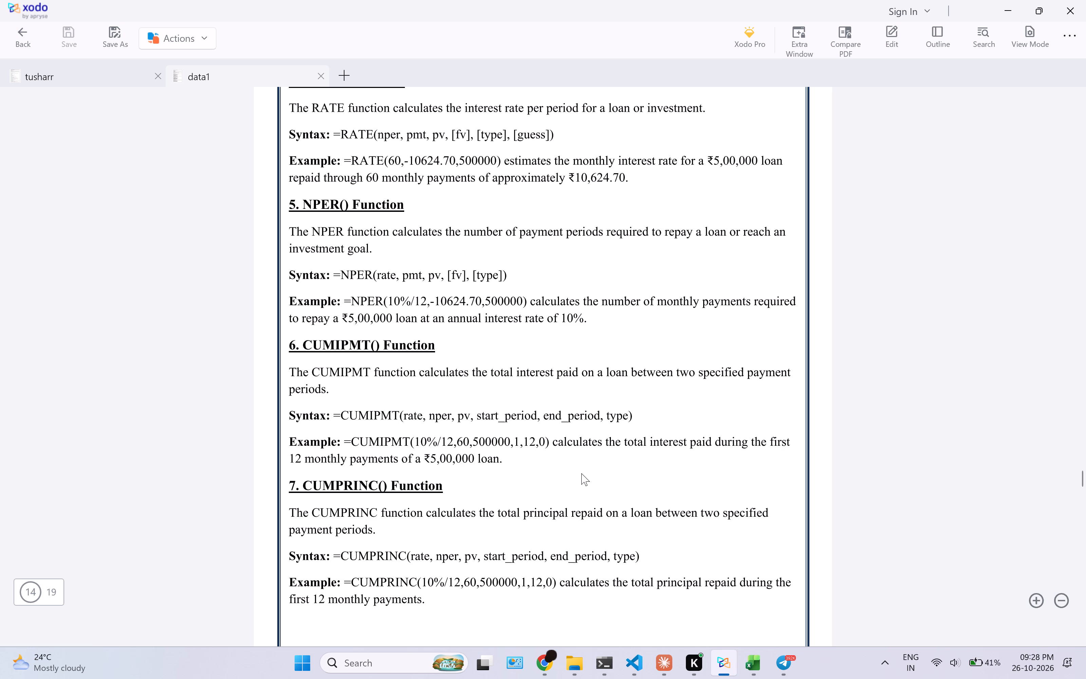
pyautogui.scroll(-1, 586, 447)
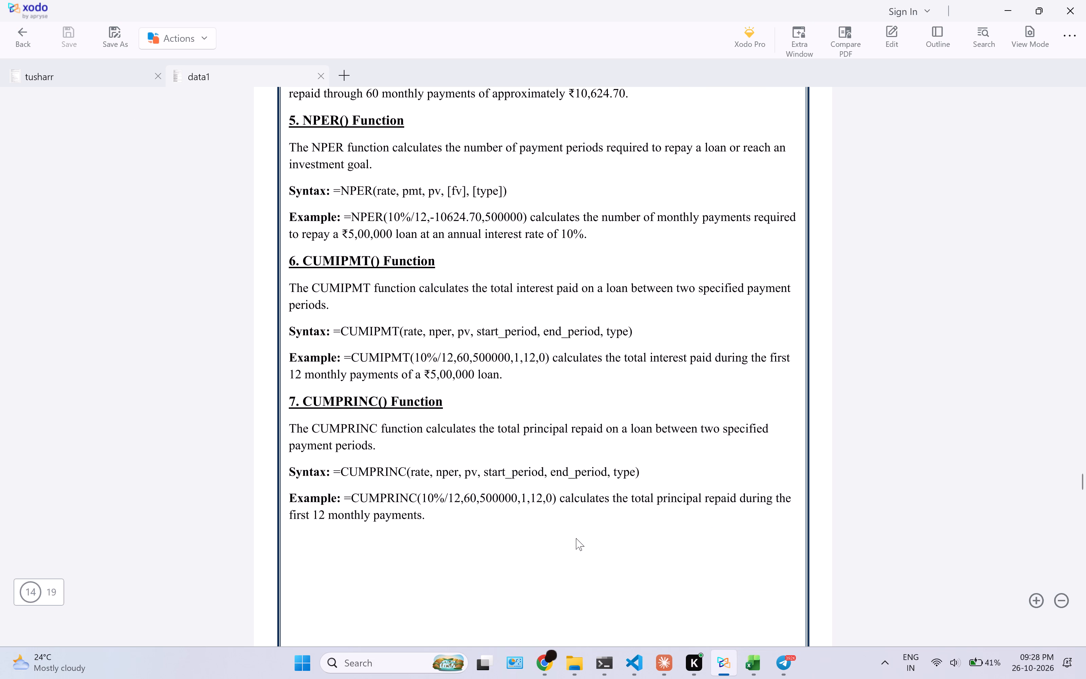
pyautogui.click(465, 424)
pyautogui.moveTo(465, 424); pyautogui.dragTo(386, 457)
pyautogui.click(390, 557)
pyautogui.scroll(-7, 515, 492)
pyautogui.scroll(5, 463, 475)
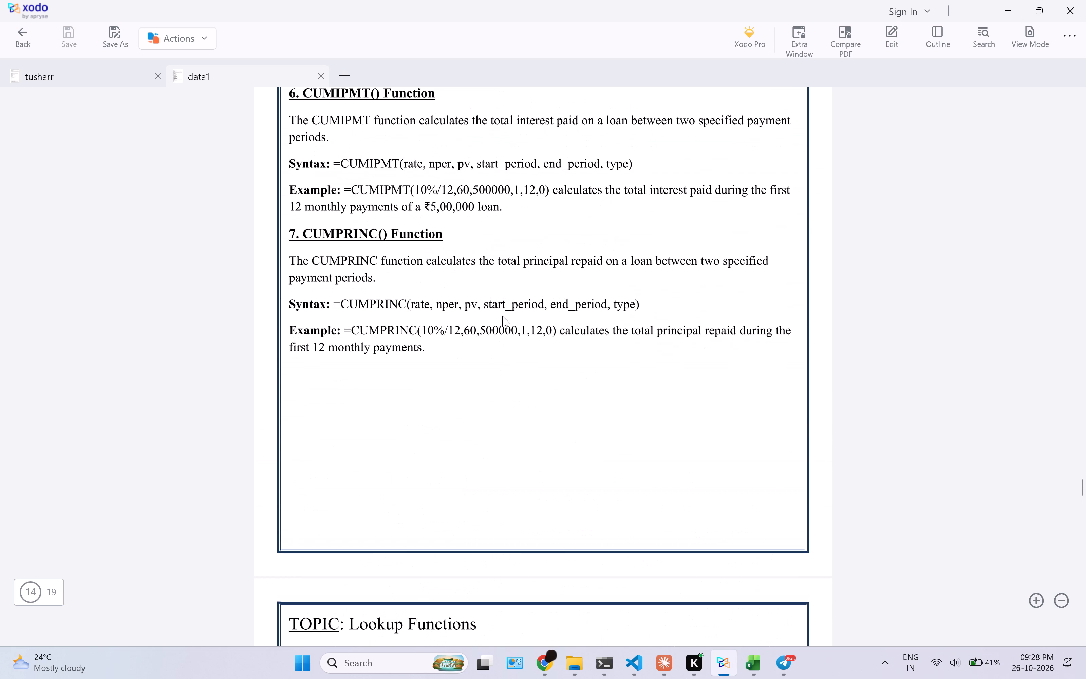
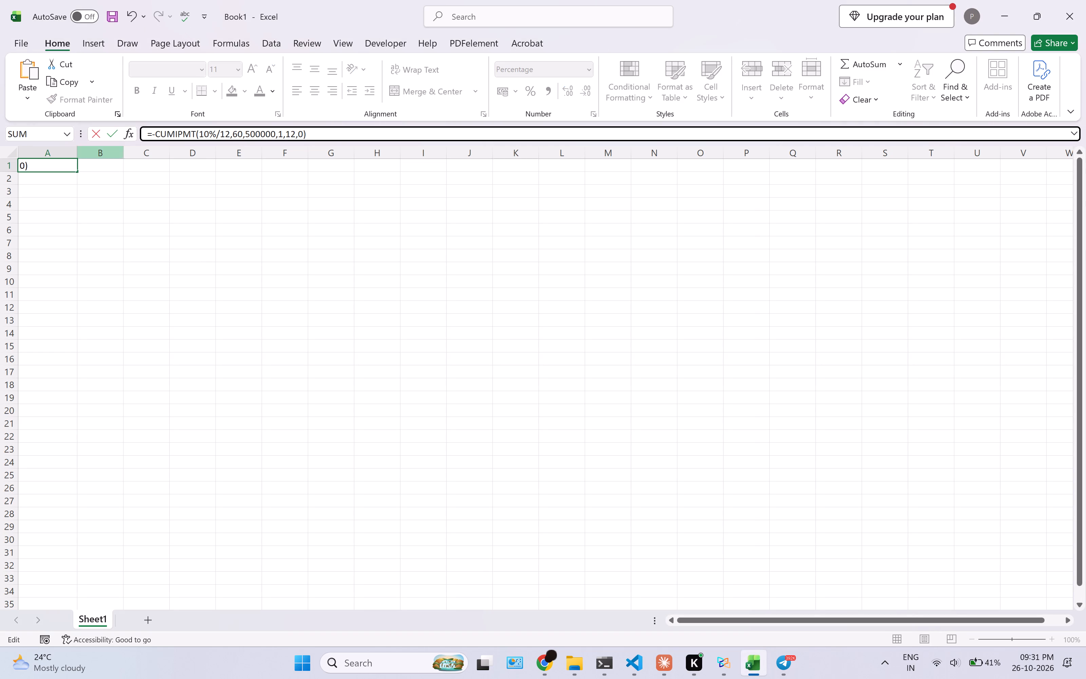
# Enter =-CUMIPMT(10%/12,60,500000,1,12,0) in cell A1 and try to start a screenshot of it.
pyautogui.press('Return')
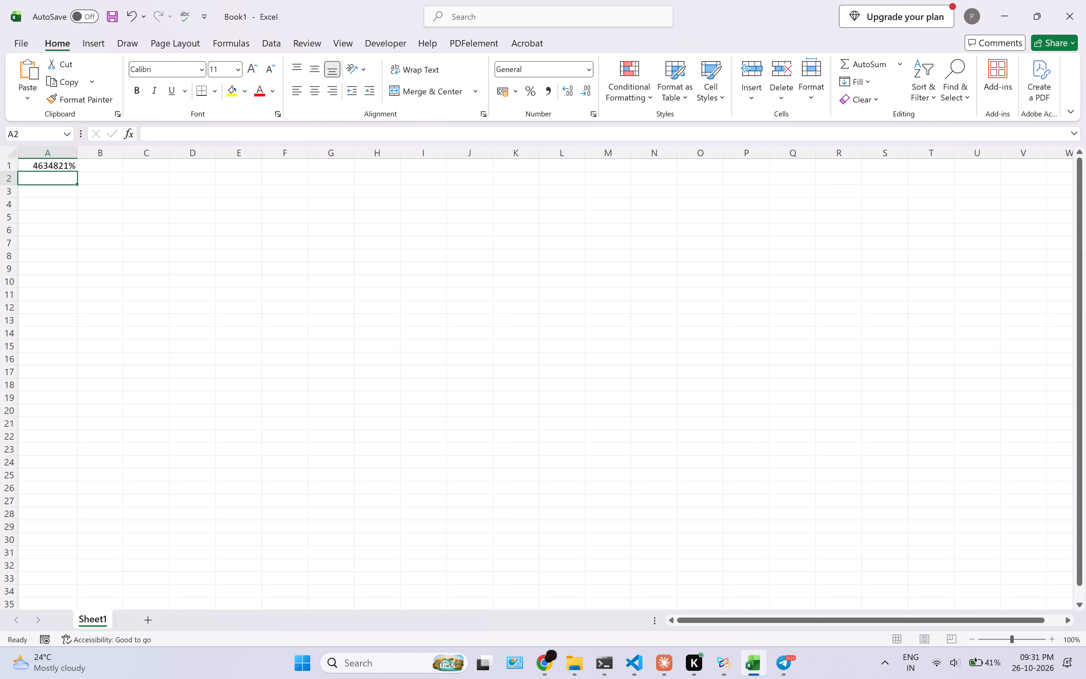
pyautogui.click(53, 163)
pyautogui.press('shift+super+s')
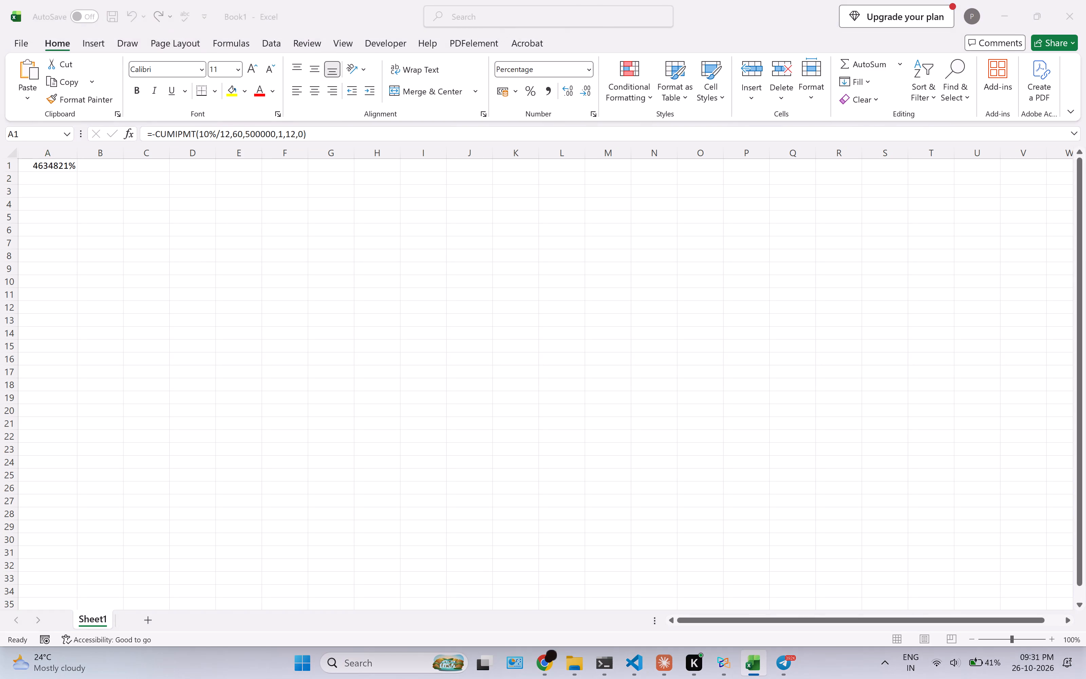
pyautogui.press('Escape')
# Remove the minus sign before CUMIPMT in cell A1 so the formula reads =CUMIPMT(10%/12,60,500000,1,12,0).
pyautogui.click(157, 134)
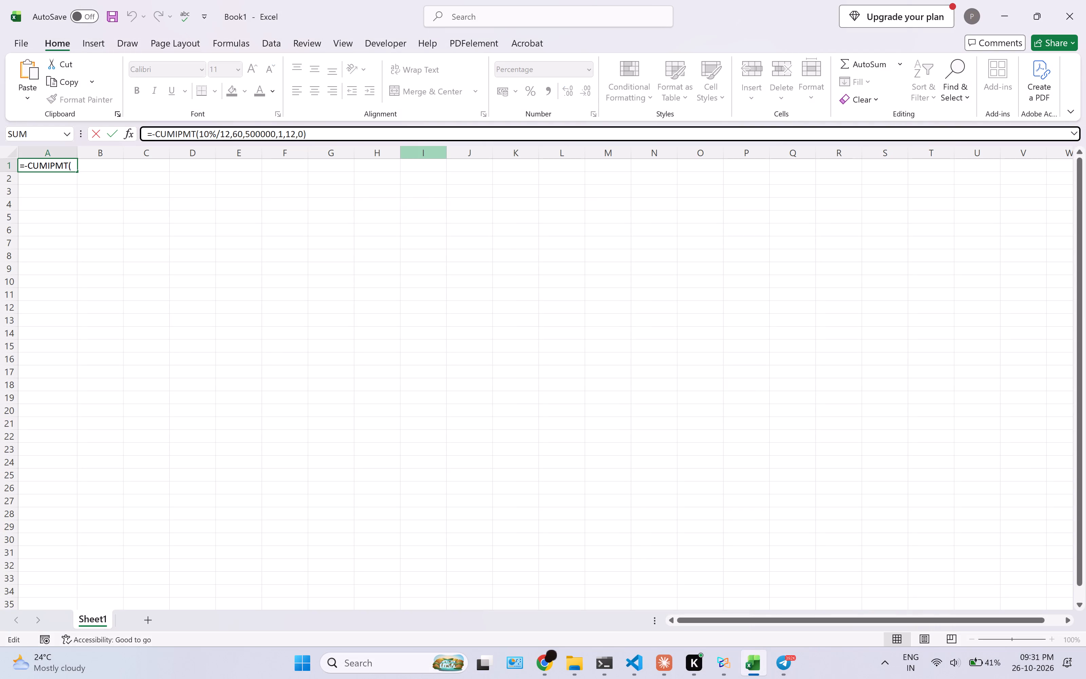
pyautogui.press('BackSpace')
pyautogui.press('Return')
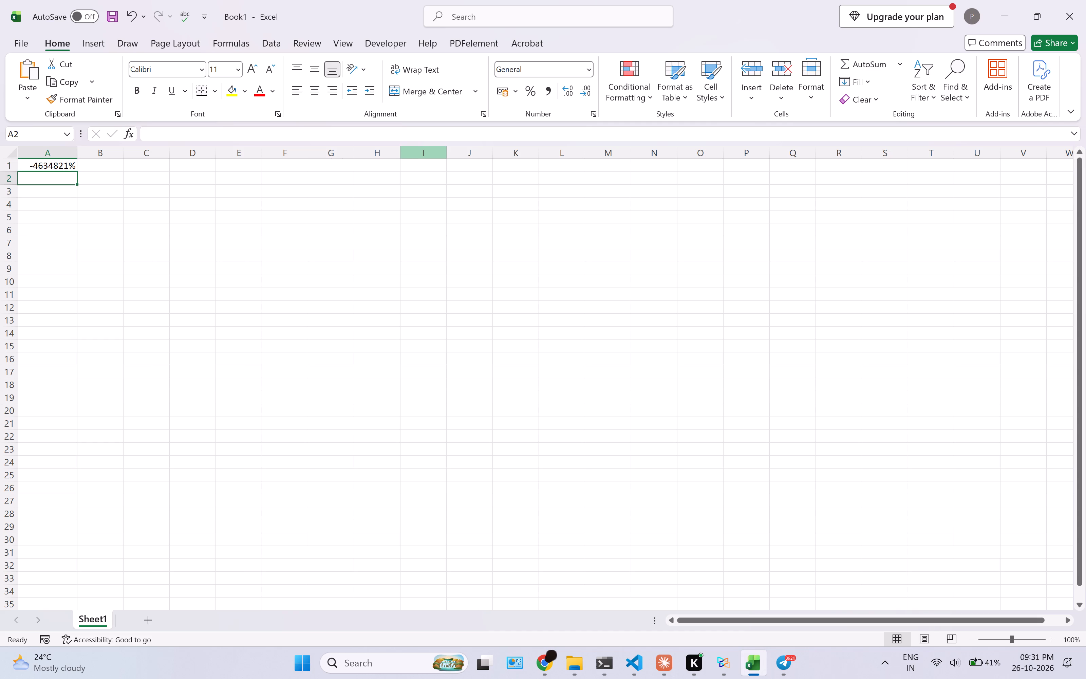
# Capture a screenshot of the formula bar and top rows with cell A1 selected, showing the CUMIPMT formula and result, and copy it.
pyautogui.click(23, 164)
pyautogui.press('shift+super+s')
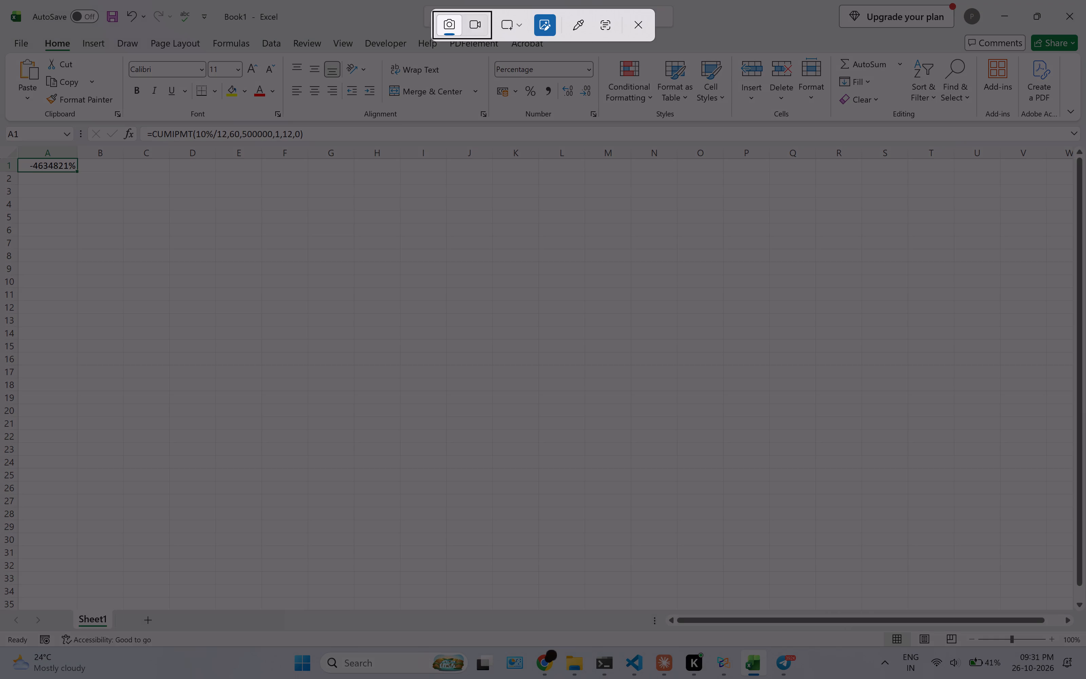
pyautogui.moveTo(0, 122); pyautogui.dragTo(317, 200)
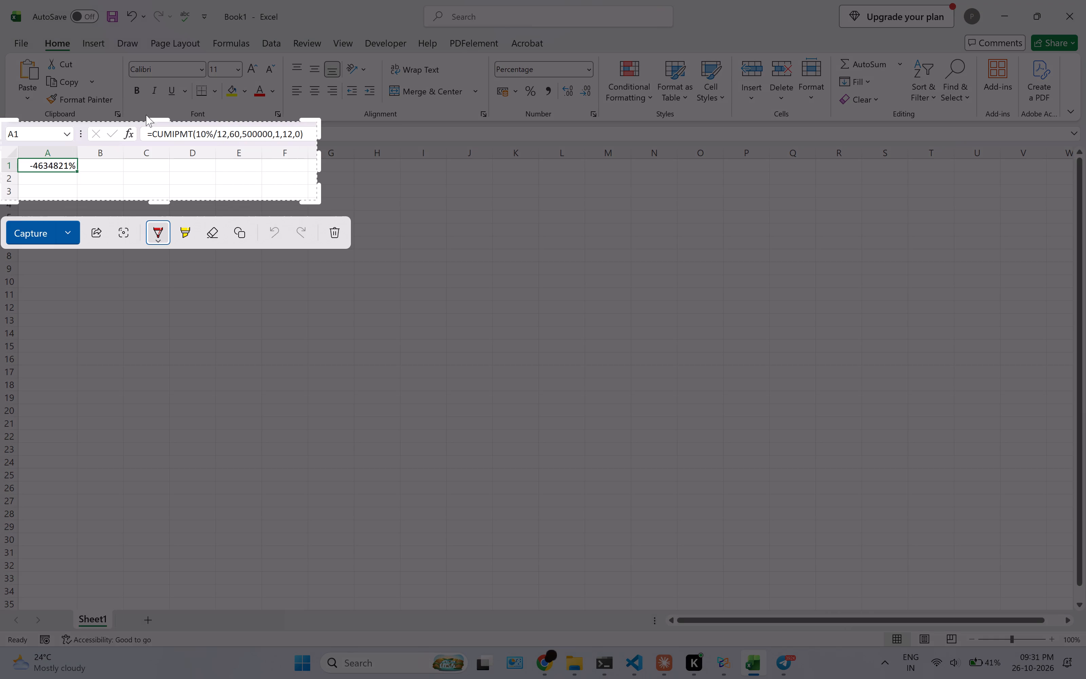
pyautogui.moveTo(154, 122); pyautogui.dragTo(157, 125)
pyautogui.hotkey('ctrl', 'c')
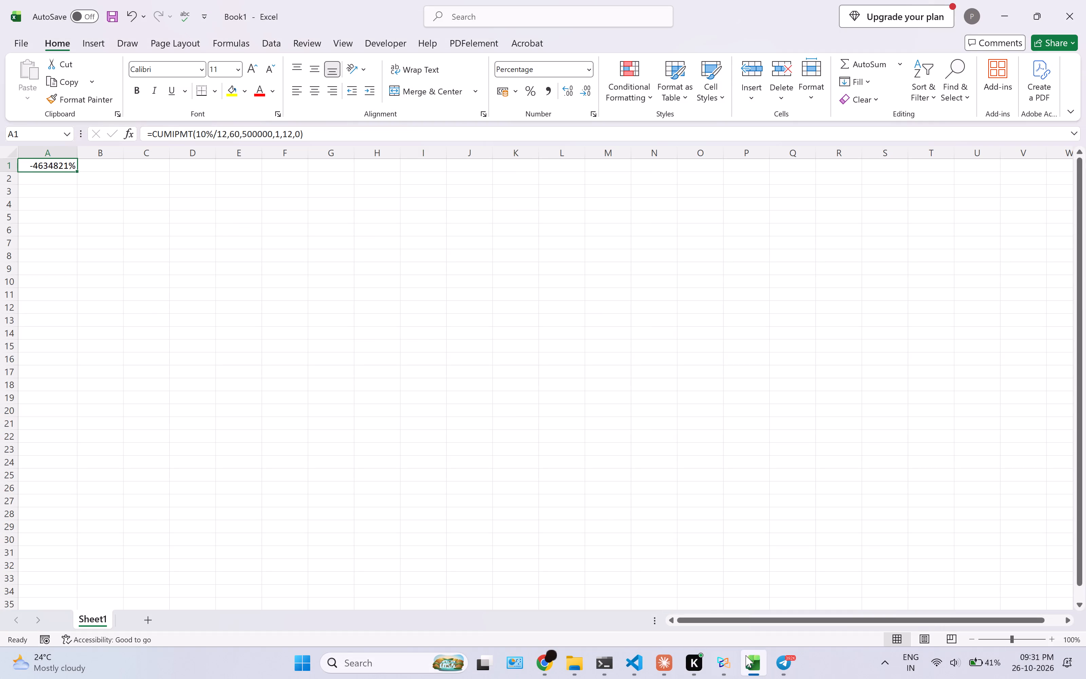